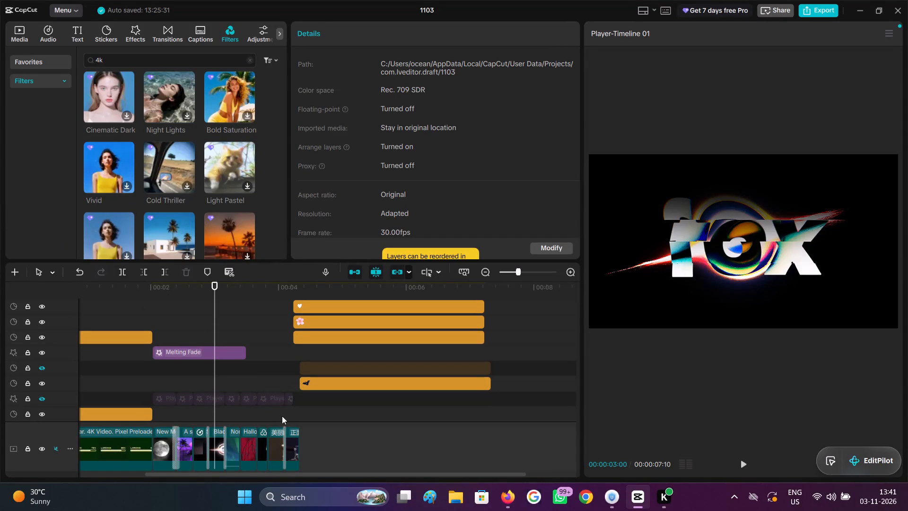
# Move the Player 3 effect at the 3-second mark off the hidden effects track.
pyautogui.keyDown('ctrl'); pyautogui.scroll(2, 213, 401); pyautogui.keyUp('ctrl')
pyautogui.moveTo(213, 401); pyautogui.dragTo(0, 222)
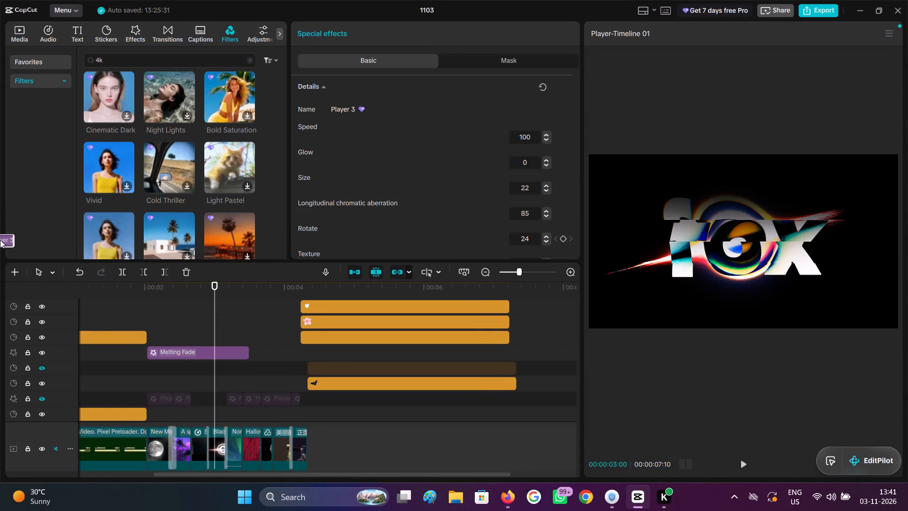
# Review the timeline tracks and play the section around the Black hole clip near the 3-second mark.
pyautogui.keyDown('ctrl'); pyautogui.scroll(-2, 409, 373); pyautogui.keyUp('ctrl')
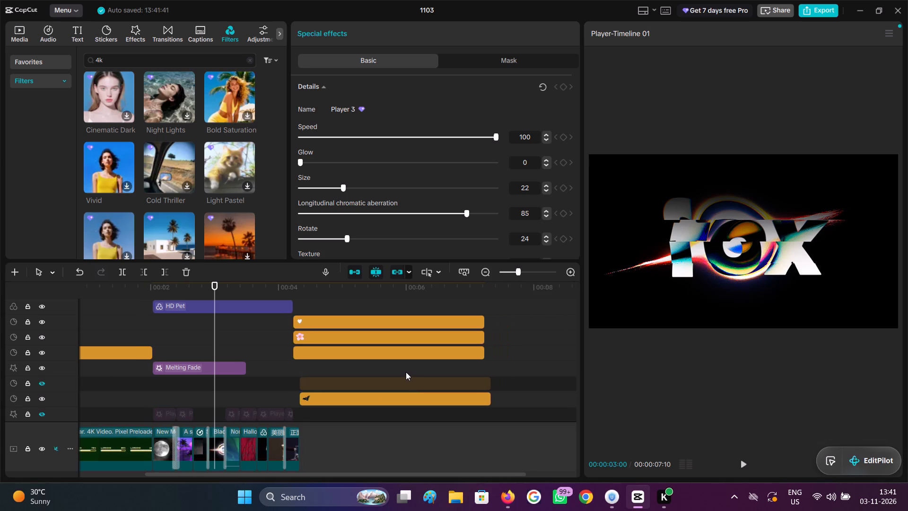
pyautogui.keyDown('ctrl'); pyautogui.scroll(6, 406, 372); pyautogui.keyUp('ctrl')
pyautogui.scroll(-3, 253, 405)
pyautogui.scroll(-2, 208, 413)
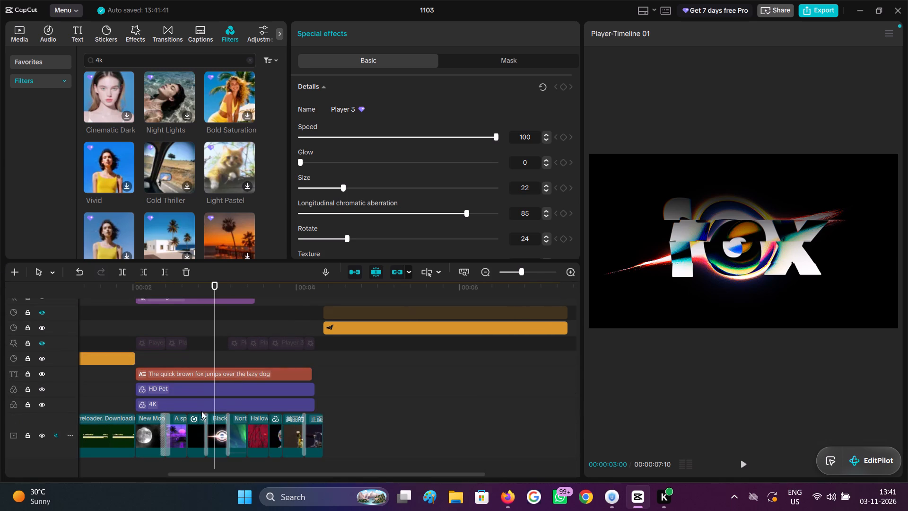
pyautogui.click(214, 337)
pyautogui.moveTo(214, 337); pyautogui.dragTo(214, 345)
pyautogui.click(217, 440)
pyautogui.keyDown('ctrl'); pyautogui.scroll(14, 231, 434); pyautogui.keyUp('ctrl')
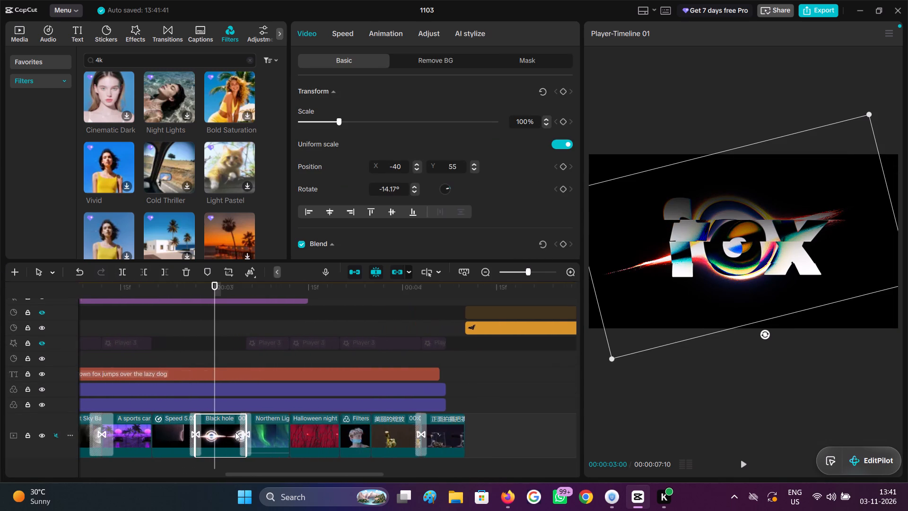
pyautogui.keyDown('ctrl'); pyautogui.scroll(4, 235, 432); pyautogui.keyUp('ctrl')
pyautogui.press('space')
pyautogui.press('space')
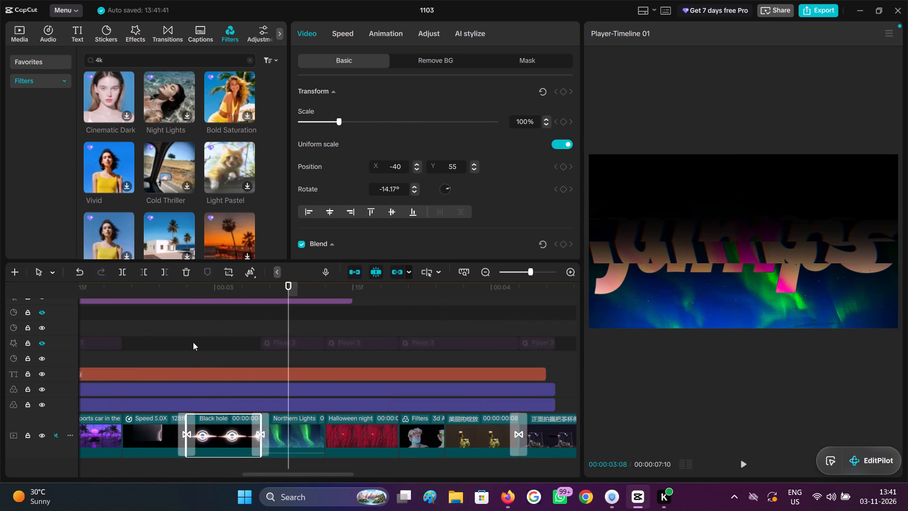
# At 00:00:02:29, add a Filmstrip mask to the Black hole clip.
pyautogui.click(193, 342)
pyautogui.moveTo(195, 353); pyautogui.dragTo(209, 358)
pyautogui.click(212, 437)
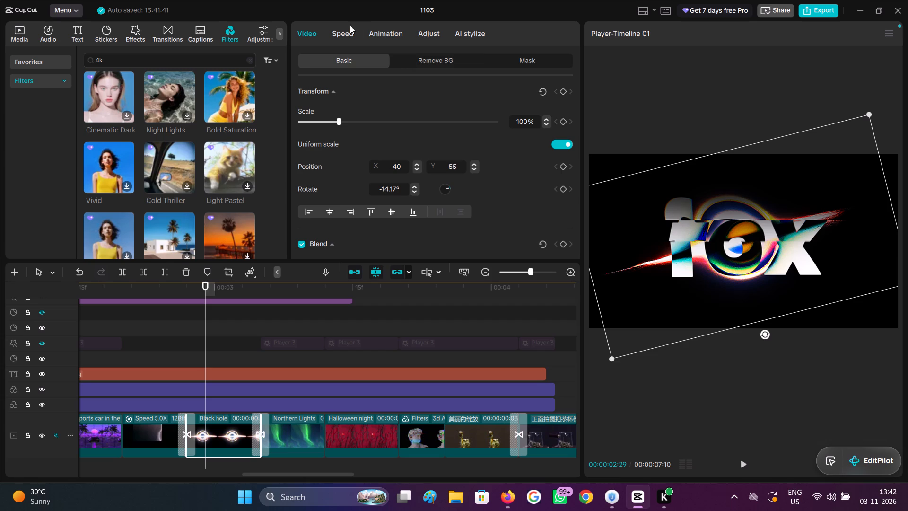
pyautogui.click(421, 58)
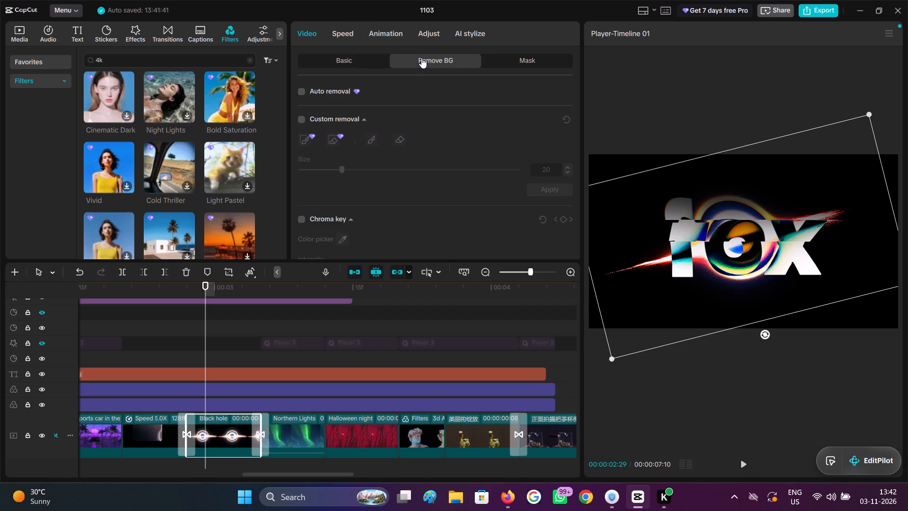
pyautogui.click(543, 54)
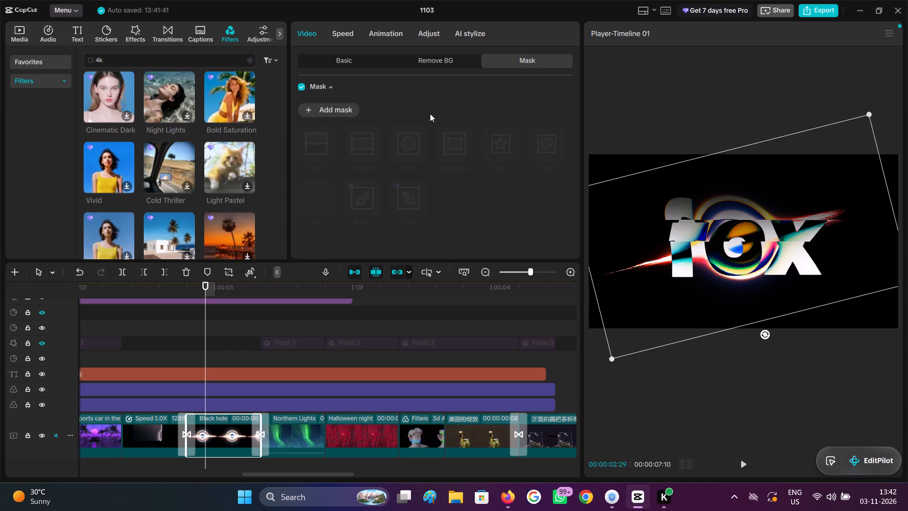
pyautogui.click(340, 107)
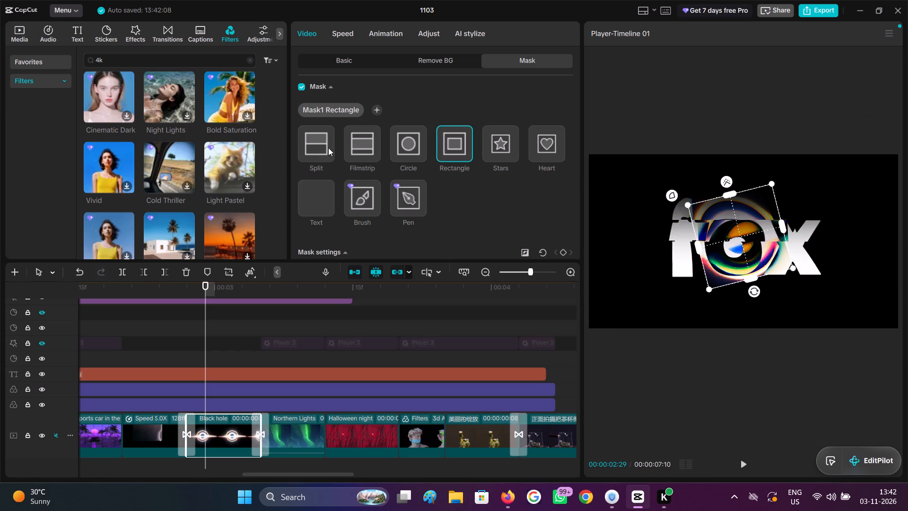
pyautogui.click(355, 145)
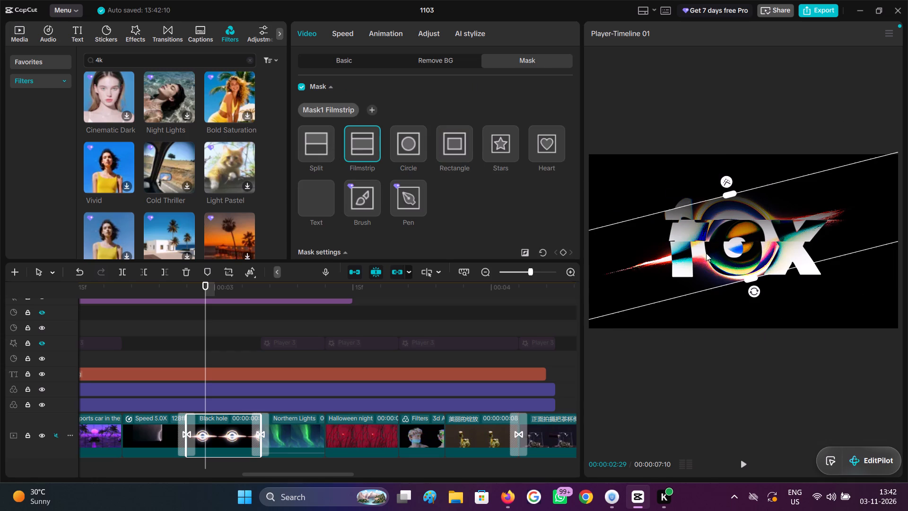
# Rotate the Filmstrip mask to 14.0° so its edges lie horizontal, and position it at X 19, Y 0.
pyautogui.moveTo(753, 282); pyautogui.dragTo(744, 284)
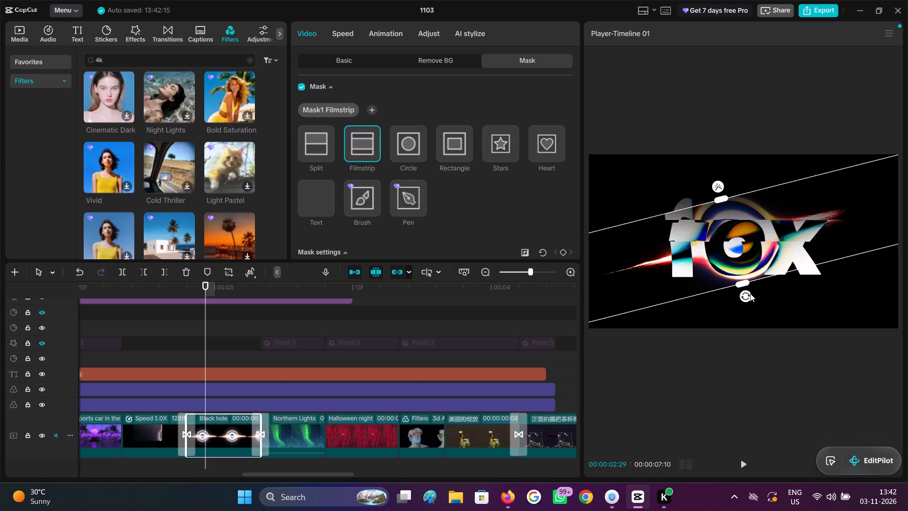
pyautogui.moveTo(746, 296); pyautogui.dragTo(732, 291)
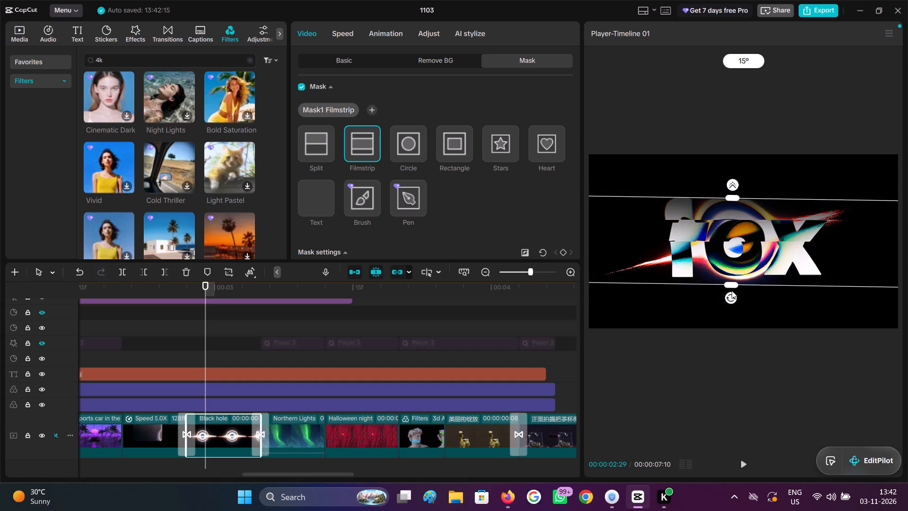
pyautogui.moveTo(732, 291); pyautogui.dragTo(731, 290)
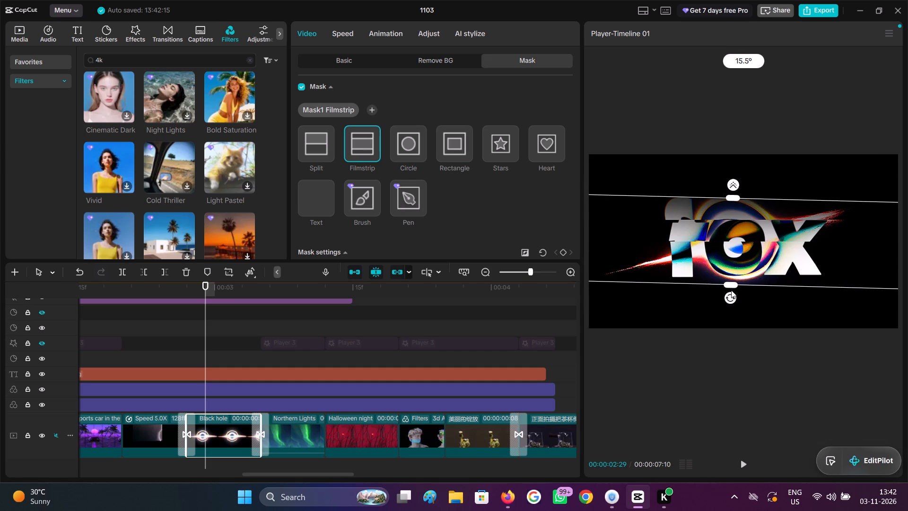
pyautogui.moveTo(731, 290); pyautogui.dragTo(732, 290)
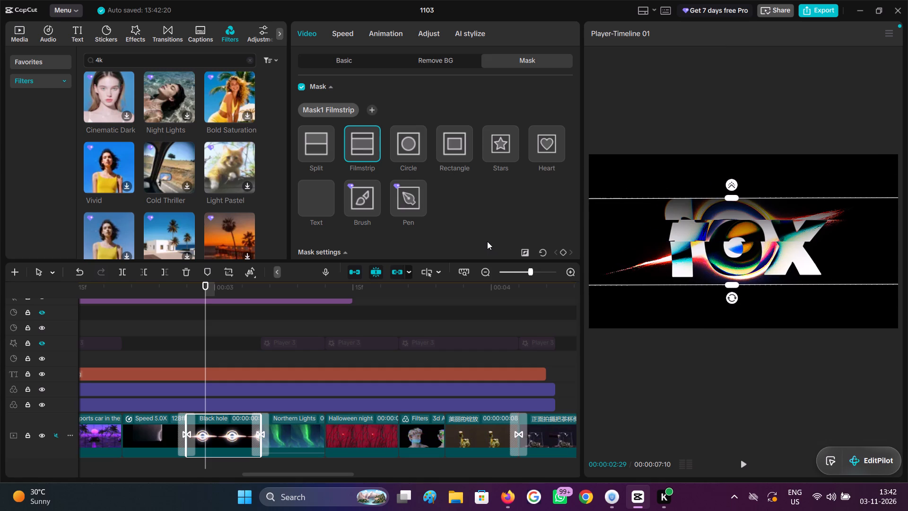
pyautogui.scroll(-2, 487, 241)
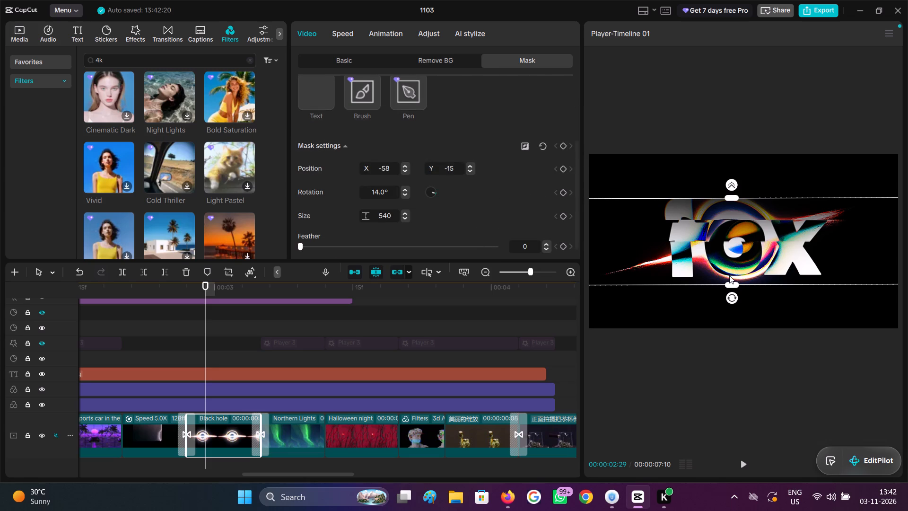
pyautogui.moveTo(729, 264); pyautogui.dragTo(738, 261)
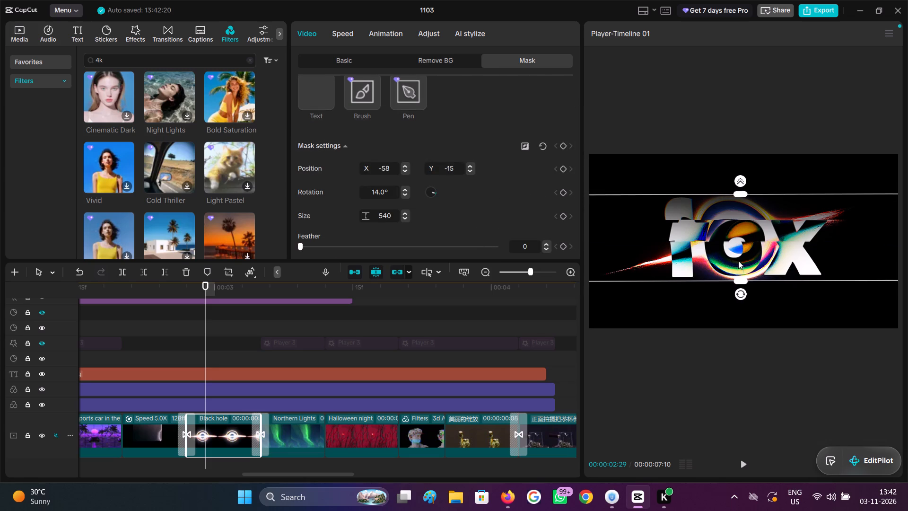
pyautogui.moveTo(738, 261); pyautogui.dragTo(742, 259)
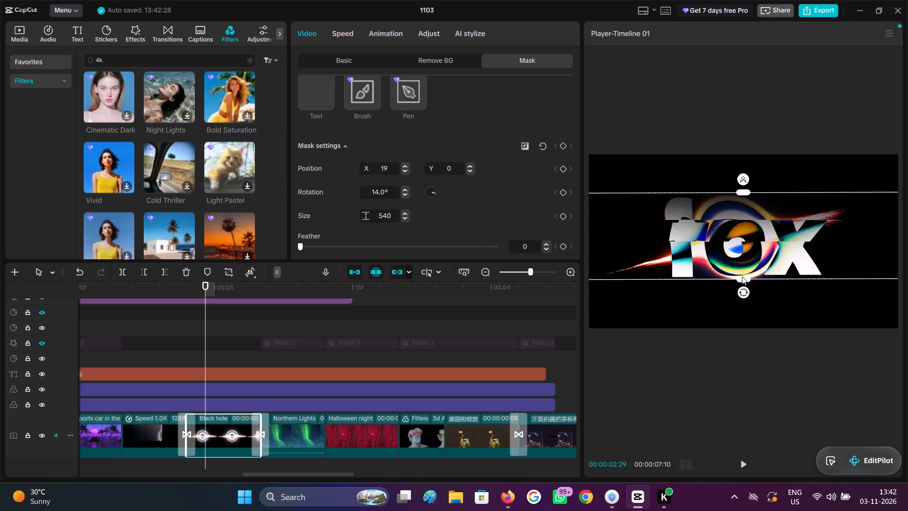
# Create a keyframe of all mask settings with the mask size at 0, placed at the start of the Black hole clip.
pyautogui.moveTo(742, 278); pyautogui.dragTo(739, 209)
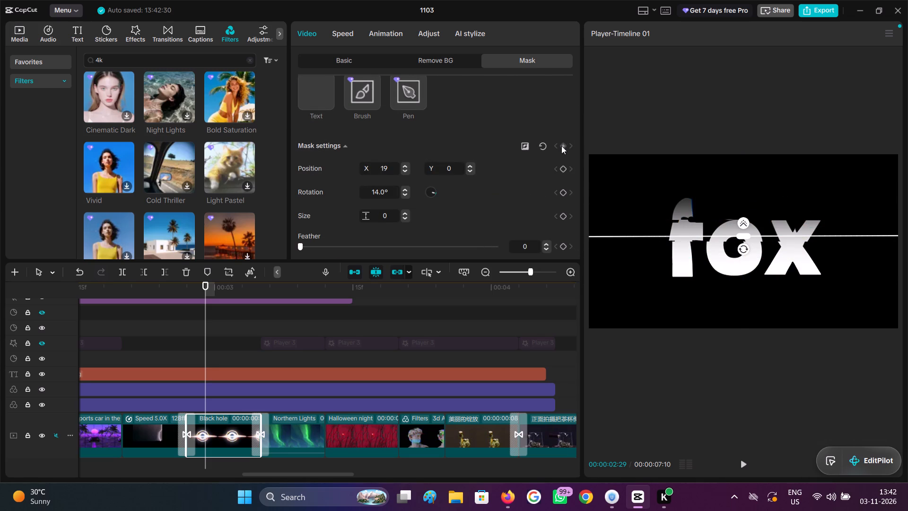
pyautogui.click(563, 144)
pyautogui.moveTo(206, 433); pyautogui.dragTo(178, 432)
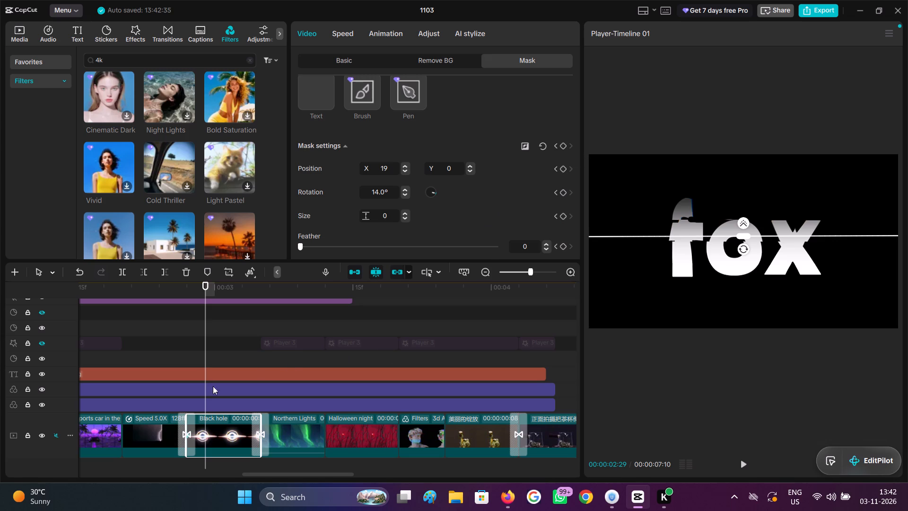
# At 00:00:03:02, keyframe the Filmstrip mask opened to size 1186 at position X 16, Y -8.
pyautogui.moveTo(205, 353); pyautogui.dragTo(237, 360)
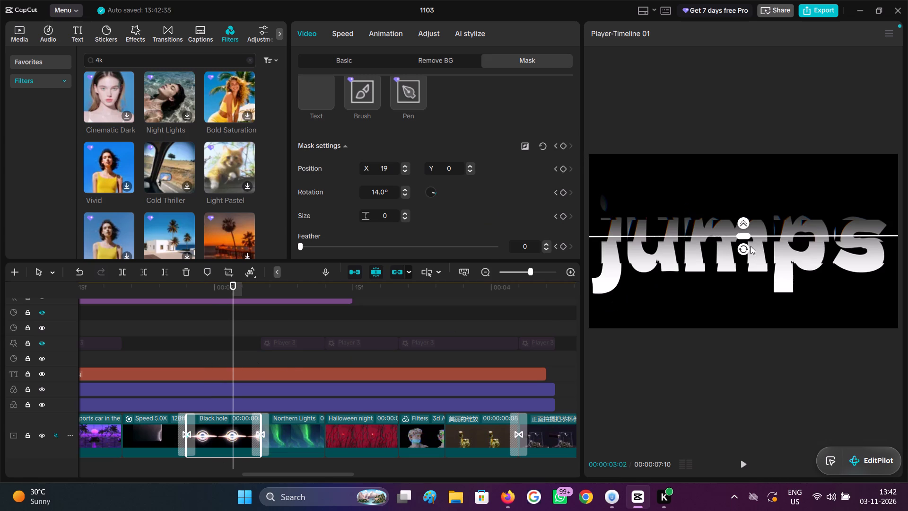
pyautogui.click(742, 239)
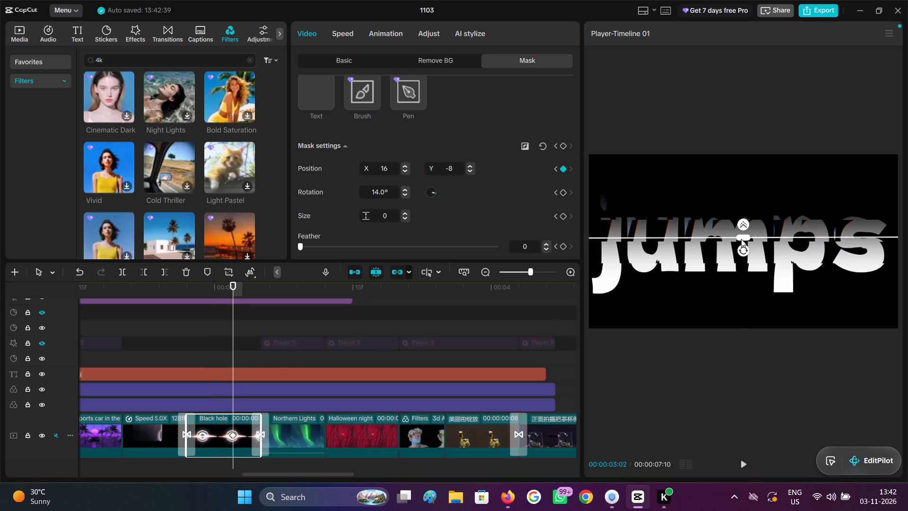
pyautogui.moveTo(742, 238); pyautogui.dragTo(739, 316)
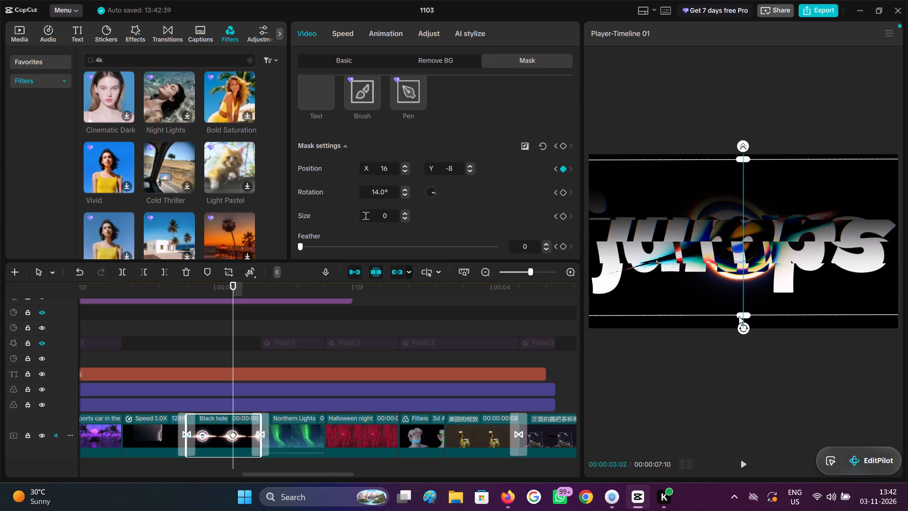
pyautogui.moveTo(739, 316); pyautogui.dragTo(738, 334)
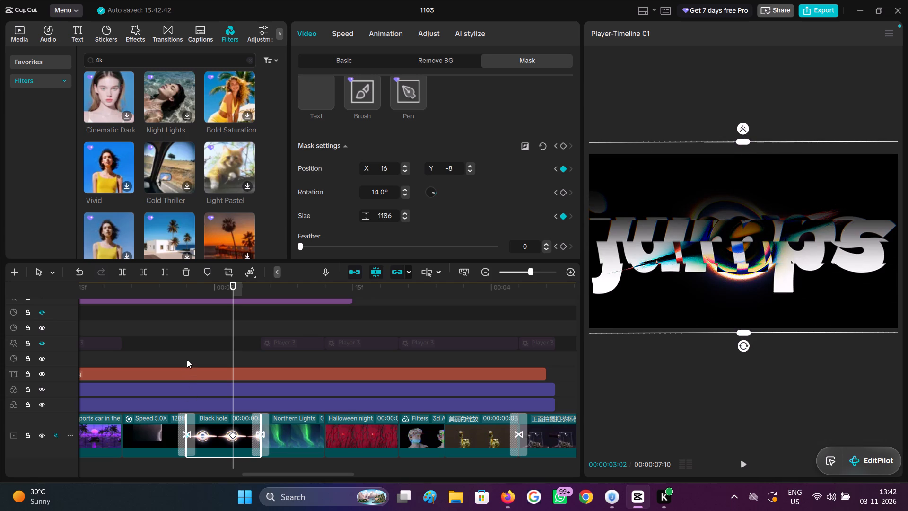
# Play and scrub the mask opening animation from the start of the Black hole clip.
pyautogui.click(187, 356)
pyautogui.press('space')
pyautogui.press('space')
pyautogui.click(186, 355)
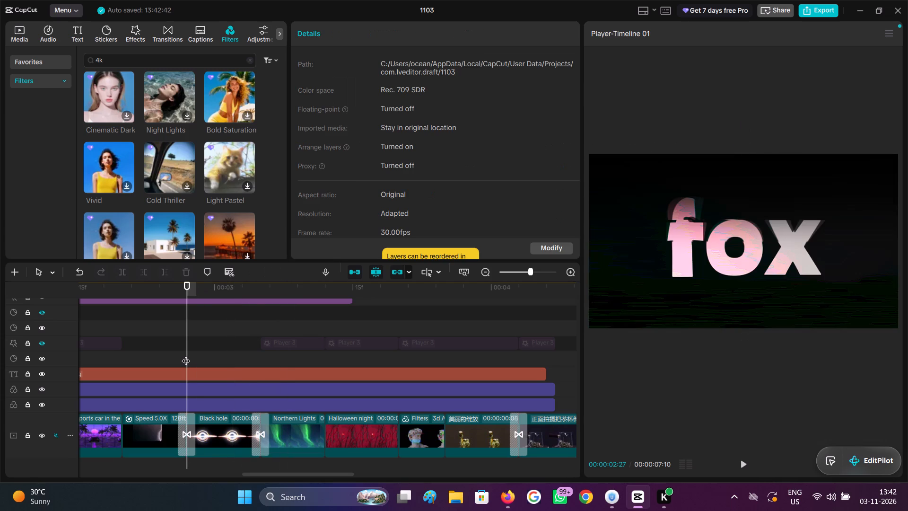
pyautogui.press('space')
pyautogui.press('space')
pyautogui.press('space')
pyautogui.press('space')
pyautogui.click(187, 354)
pyautogui.moveTo(187, 354); pyautogui.dragTo(242, 361)
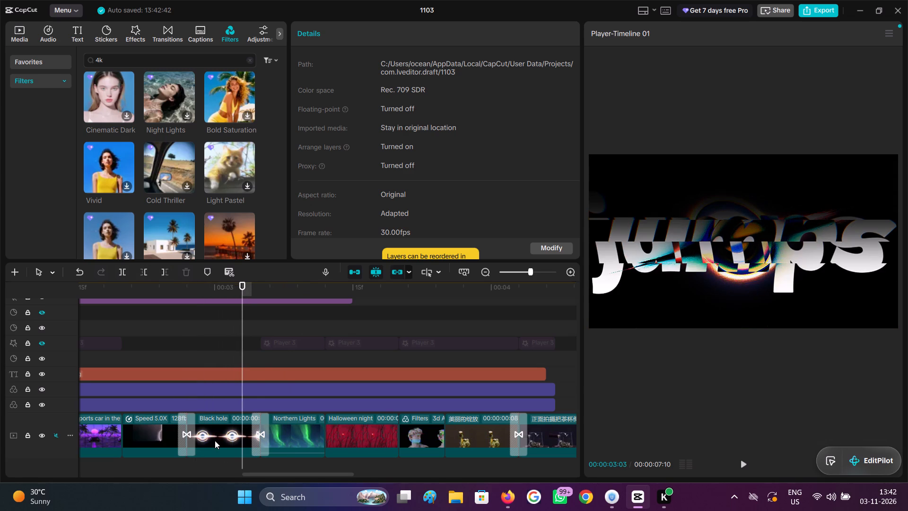
# Delete the Horizontal Blur transition at the start of the Black hole clip.
pyautogui.click(215, 441)
pyautogui.click(233, 434)
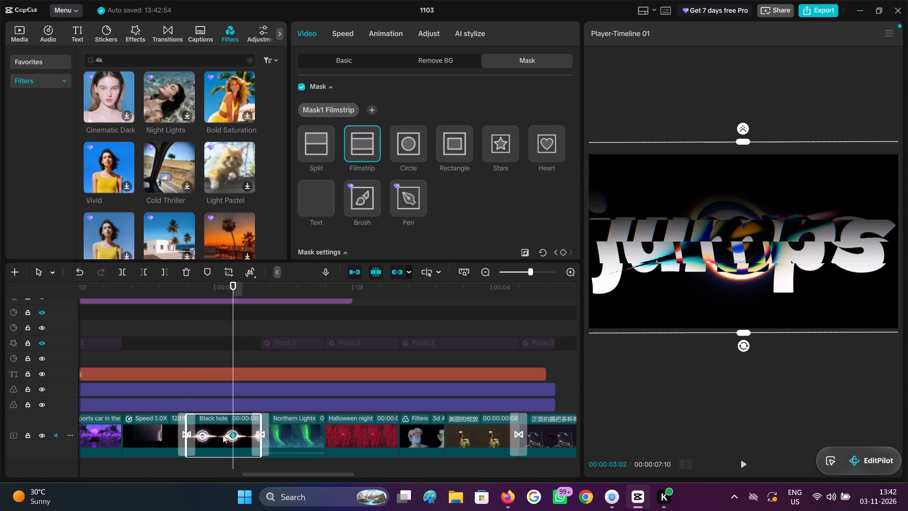
pyautogui.click(191, 438)
pyautogui.click(202, 435)
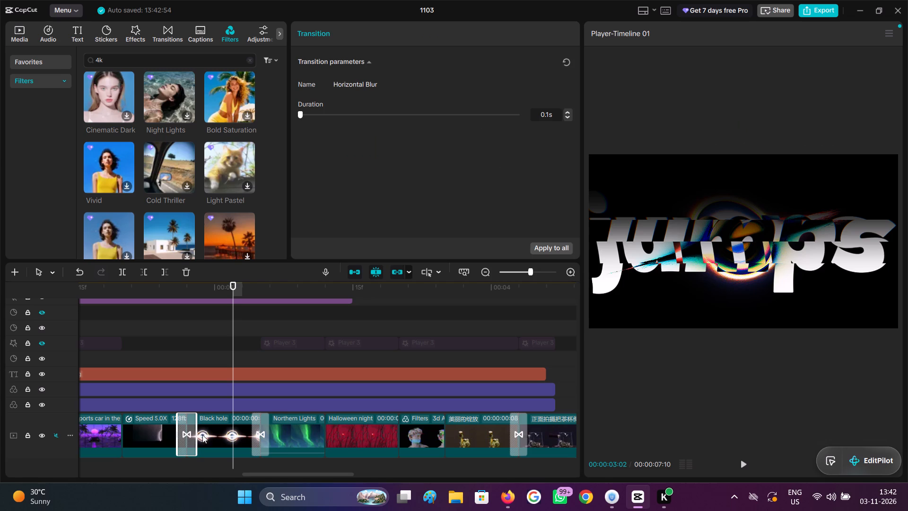
pyautogui.keyDown('ctrl'); pyautogui.scroll(11, 197, 434); pyautogui.keyUp('ctrl')
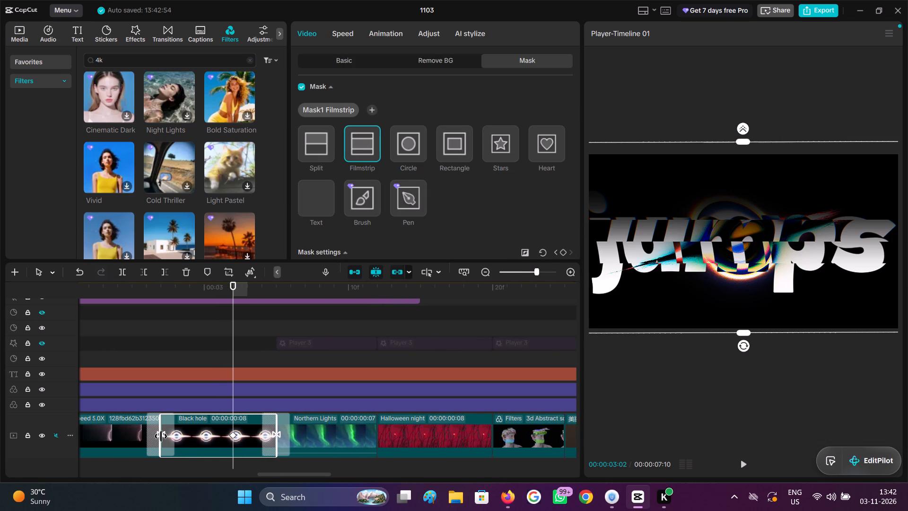
pyautogui.click(164, 437)
pyautogui.click(164, 437)
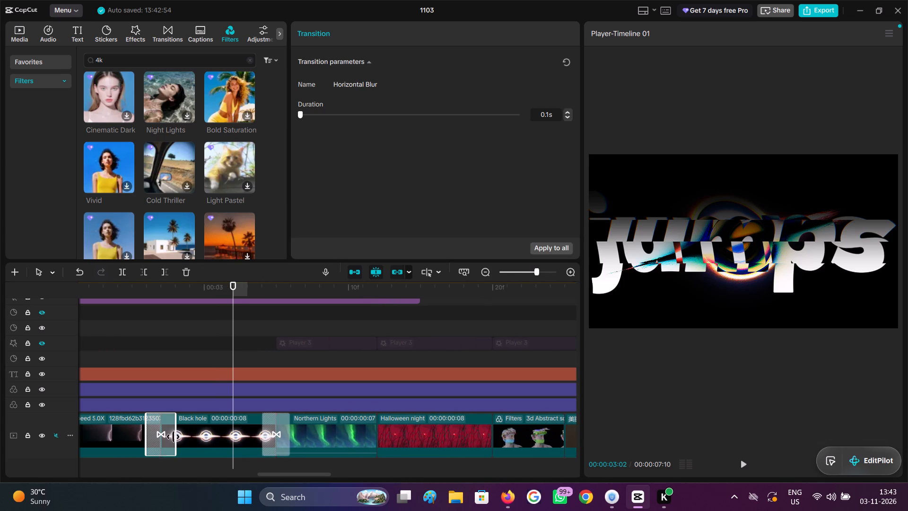
pyautogui.click(186, 275)
# Play and scrub the Black hole clip from its first mask keyframe to check the reveal without the transition.
pyautogui.click(172, 436)
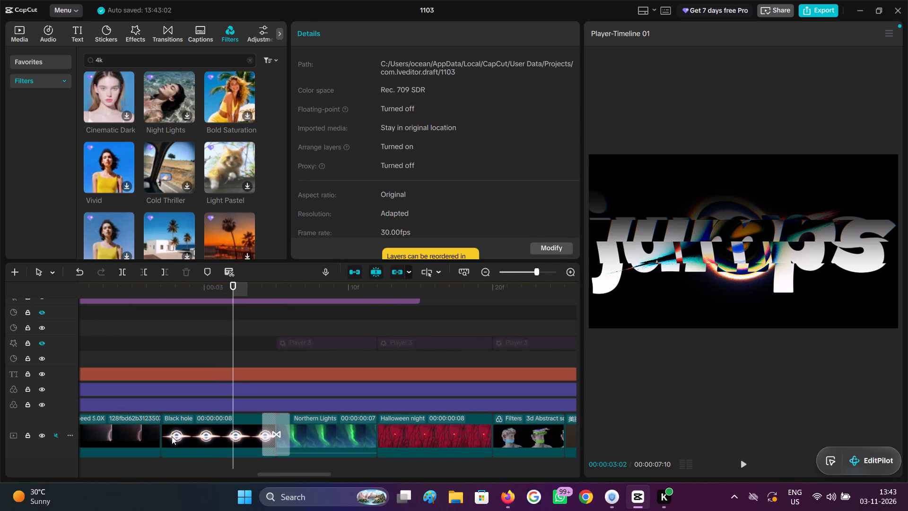
pyautogui.click(163, 435)
pyautogui.press('space')
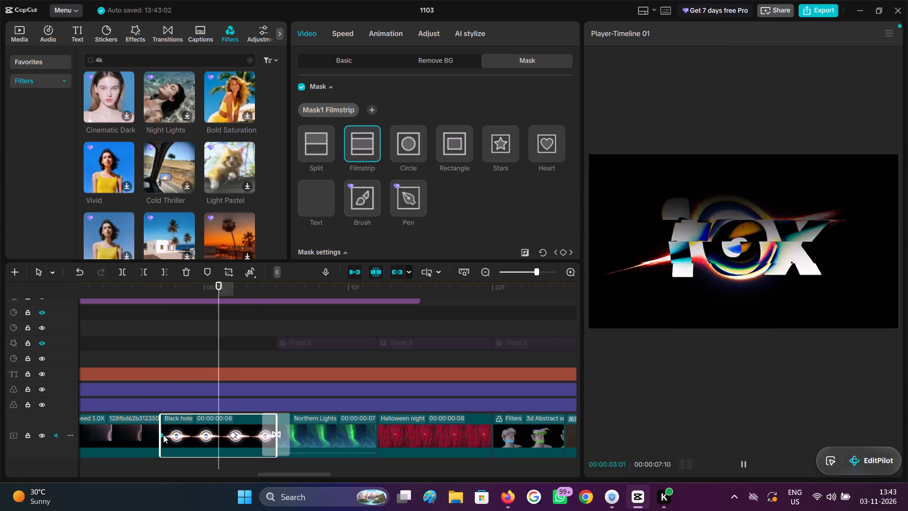
pyautogui.press('space')
pyautogui.moveTo(260, 352); pyautogui.dragTo(215, 361)
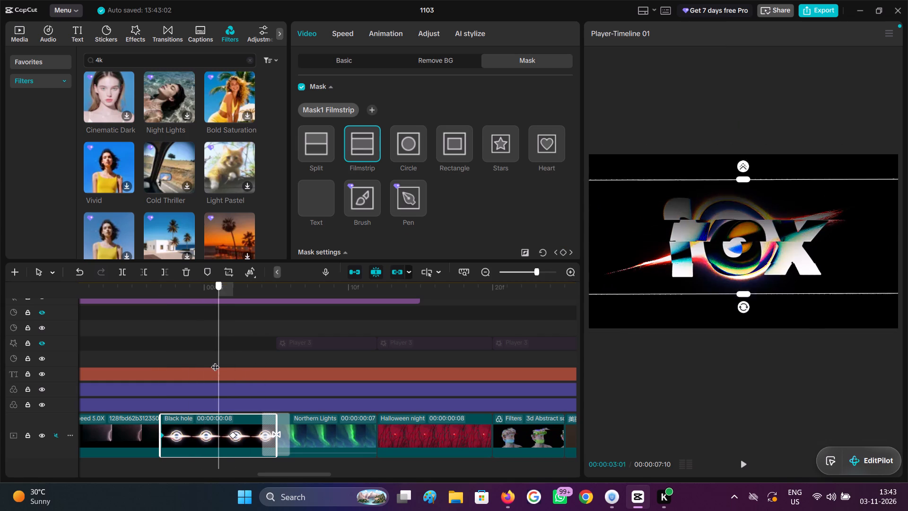
pyautogui.moveTo(215, 361); pyautogui.dragTo(199, 381)
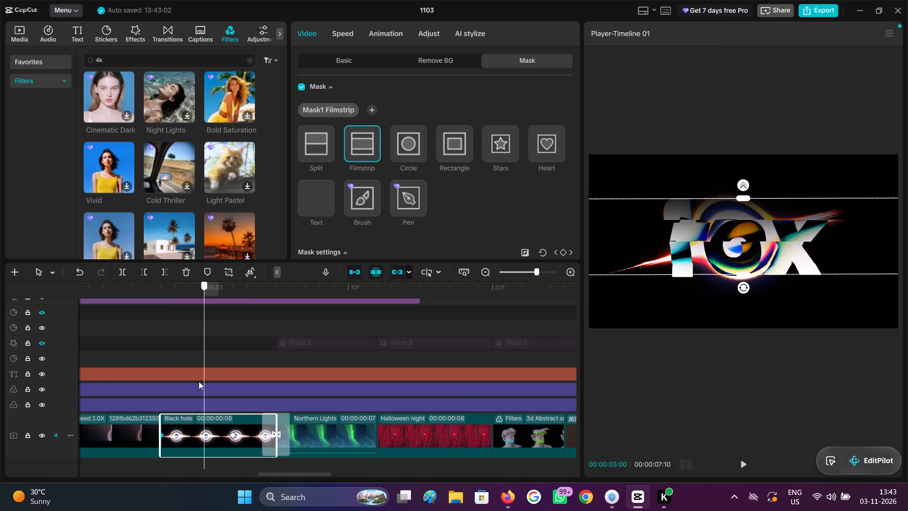
# Play from just before the Black hole clip through its end to check the mask reveal.
pyautogui.moveTo(199, 381); pyautogui.dragTo(134, 387)
pyautogui.press('space')
pyautogui.press('space')
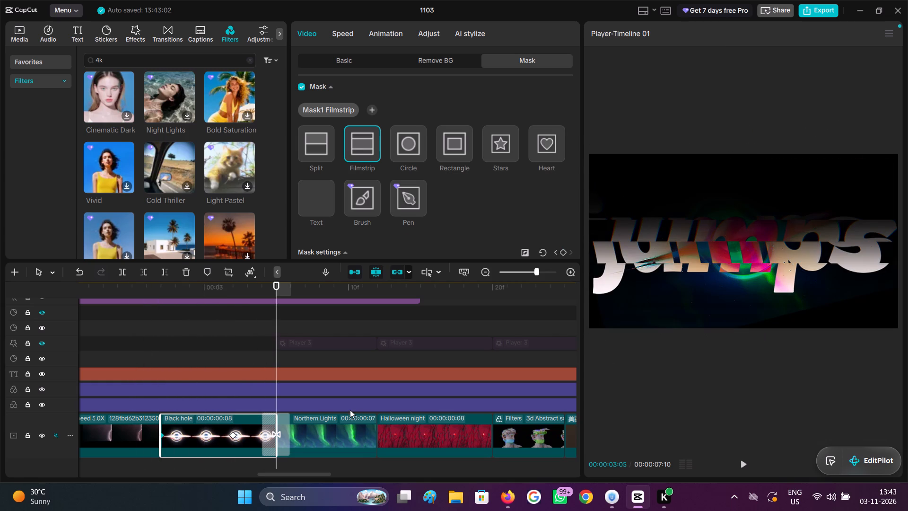
# Hide the effect track holding the long effect that spans the Black hole and Northern Lights clips.
pyautogui.keyDown('ctrl'); pyautogui.scroll(-6, 225, 388); pyautogui.keyUp('ctrl')
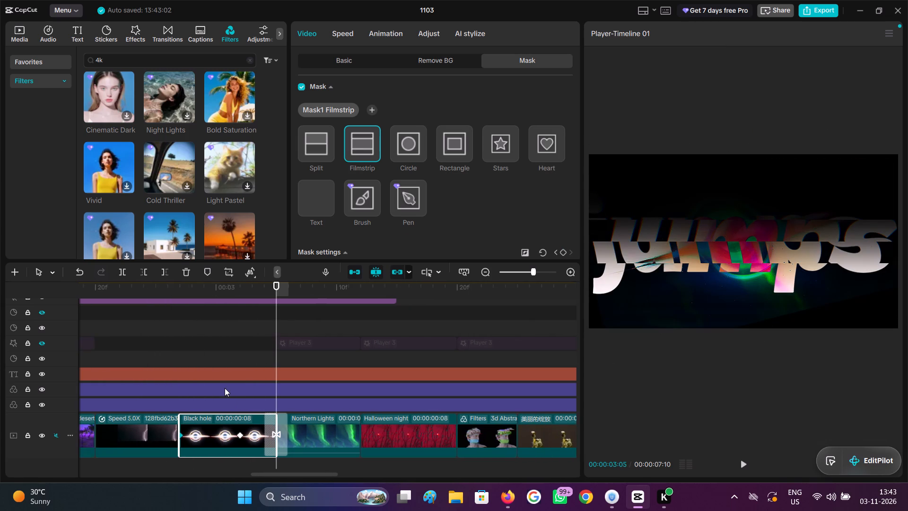
pyautogui.keyDown('ctrl'); pyautogui.scroll(-2, 225, 388); pyautogui.keyUp('ctrl')
pyautogui.click(223, 361)
pyautogui.scroll(3, 232, 422)
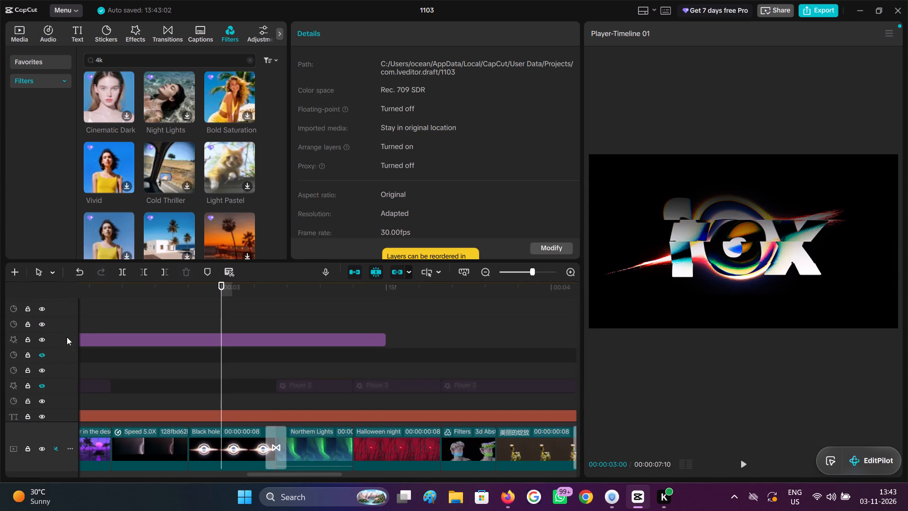
pyautogui.click(39, 344)
pyautogui.scroll(-3, 189, 396)
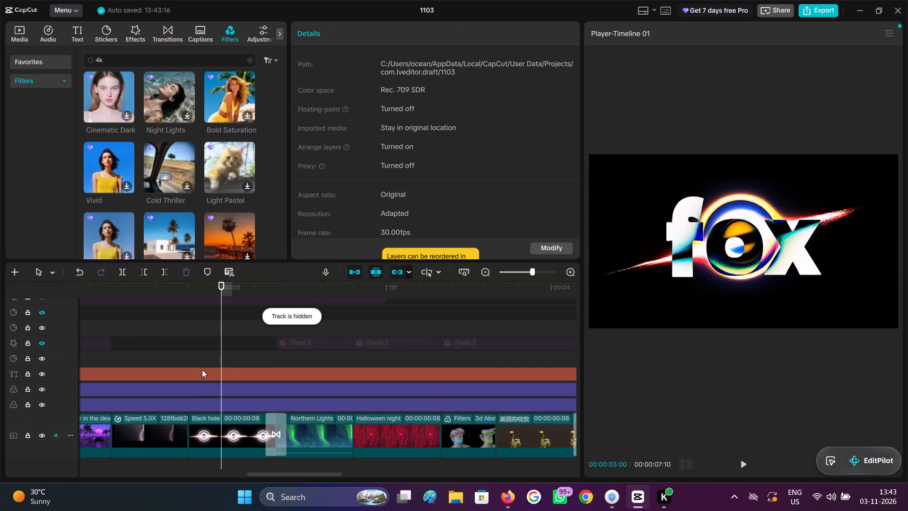
# Scrub and replay the Black hole clip from its start to check the mask reveal with the effect hidden.
pyautogui.click(204, 362)
pyautogui.moveTo(204, 362); pyautogui.dragTo(159, 370)
pyautogui.doubleClick(193, 360)
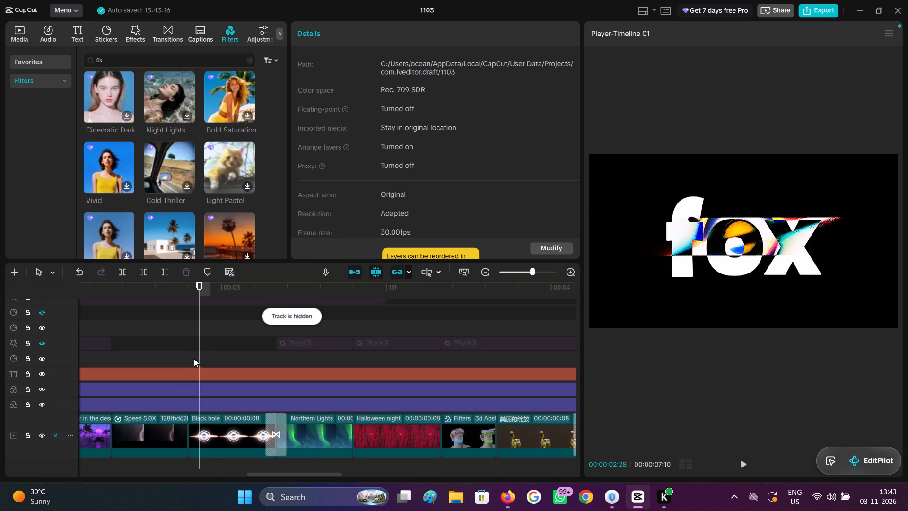
pyautogui.click(190, 357)
pyautogui.press('space')
pyautogui.press('space')
pyautogui.click(190, 357)
pyautogui.press('space')
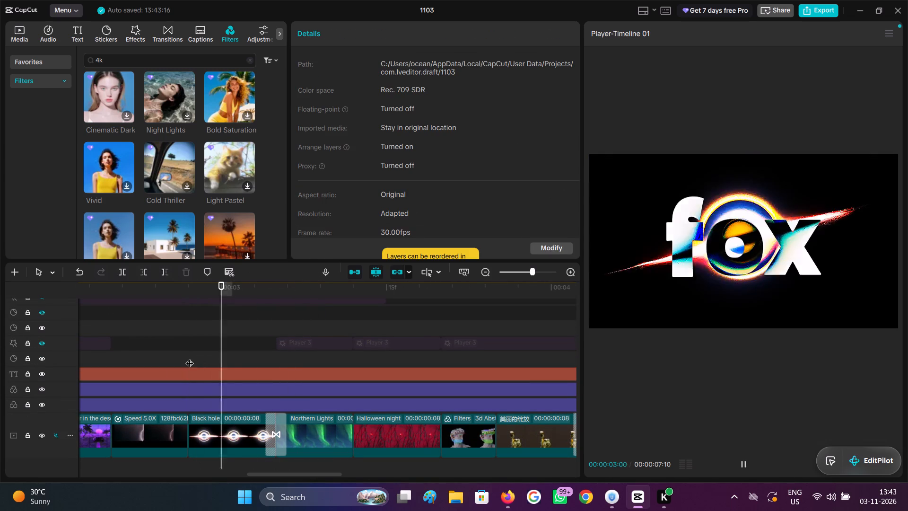
pyautogui.press('space')
# Inspect the Northern Lights clip and scrub to its cut with Halloween night at 00:00:03:12.
pyautogui.keyDown('ctrl'); pyautogui.scroll(-3, 286, 409); pyautogui.keyUp('ctrl')
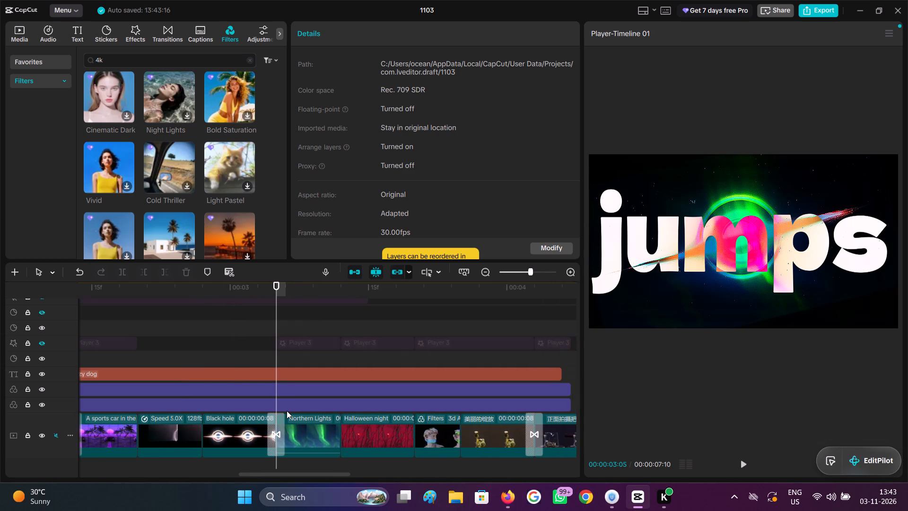
pyautogui.keyDown('ctrl'); pyautogui.scroll(-5, 287, 411); pyautogui.keyUp('ctrl')
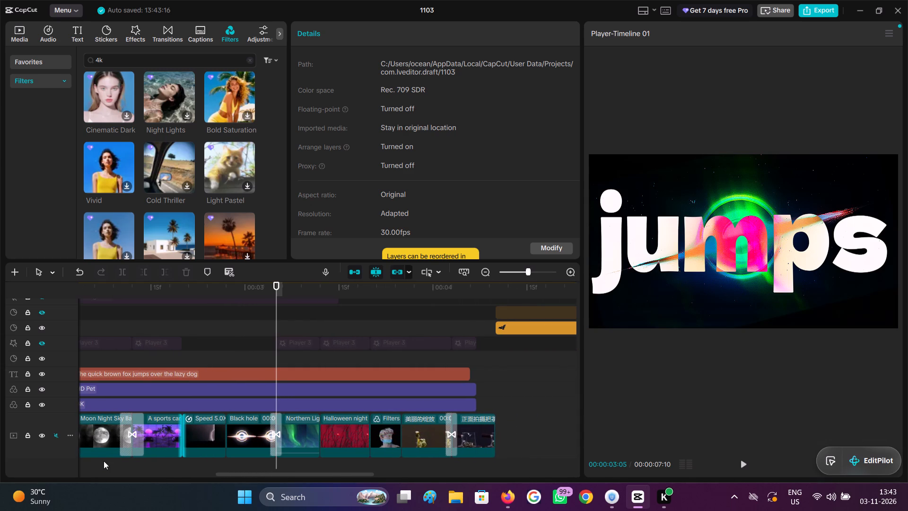
pyautogui.click(305, 435)
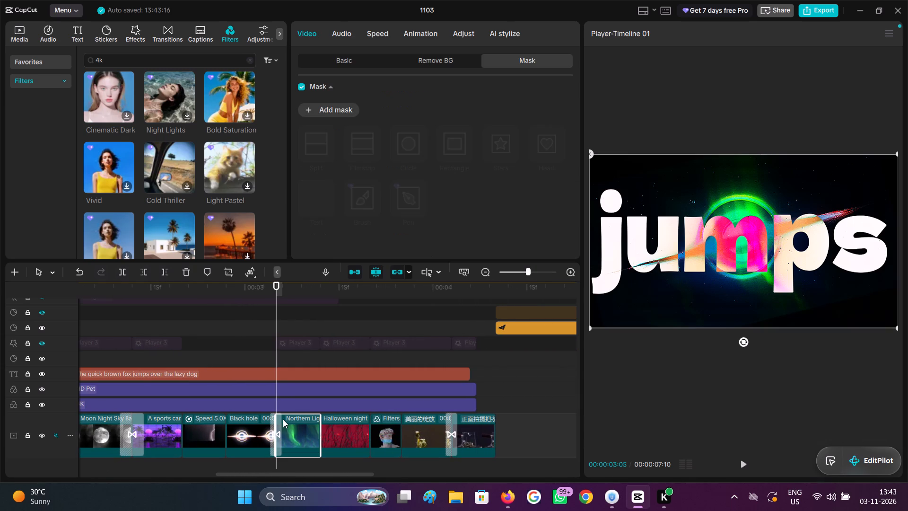
pyautogui.keyDown('ctrl'); pyautogui.scroll(-4, 277, 358); pyautogui.keyUp('ctrl')
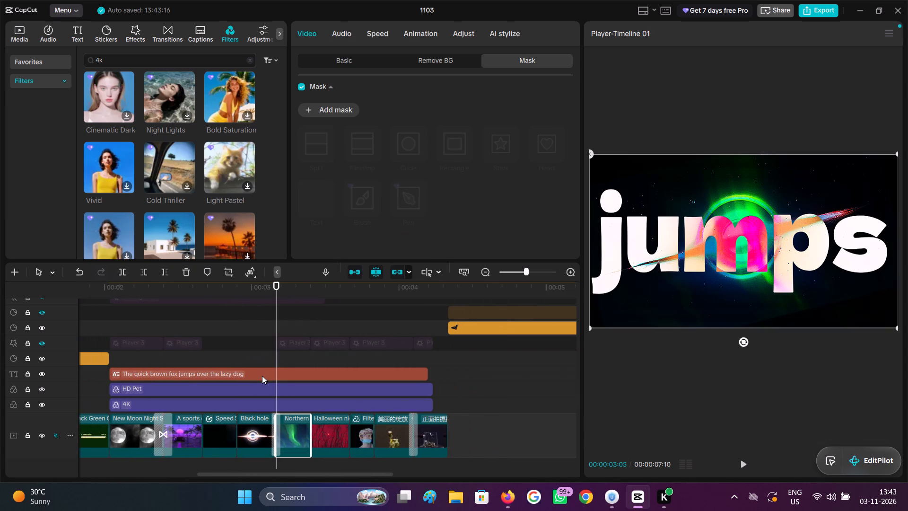
pyautogui.keyDown('ctrl'); pyautogui.scroll(-2, 280, 362); pyautogui.keyUp('ctrl')
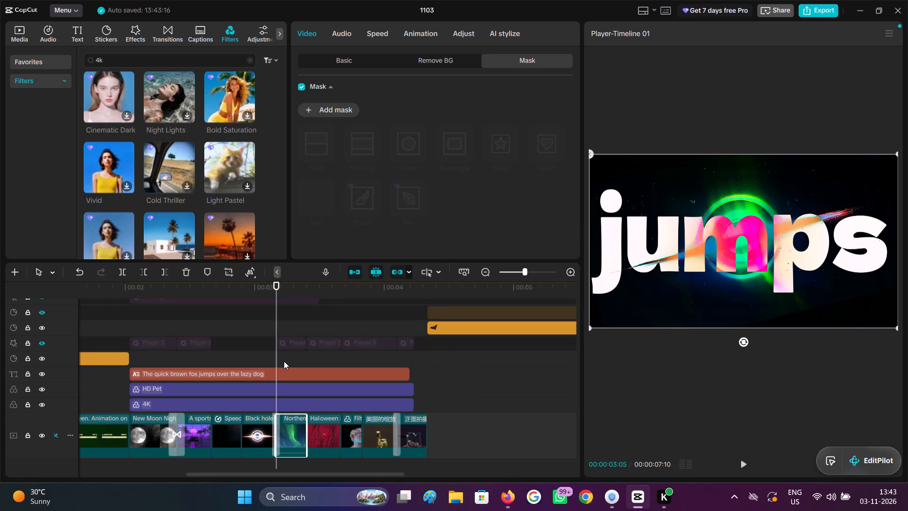
pyautogui.click(288, 357)
pyautogui.moveTo(288, 357); pyautogui.dragTo(305, 360)
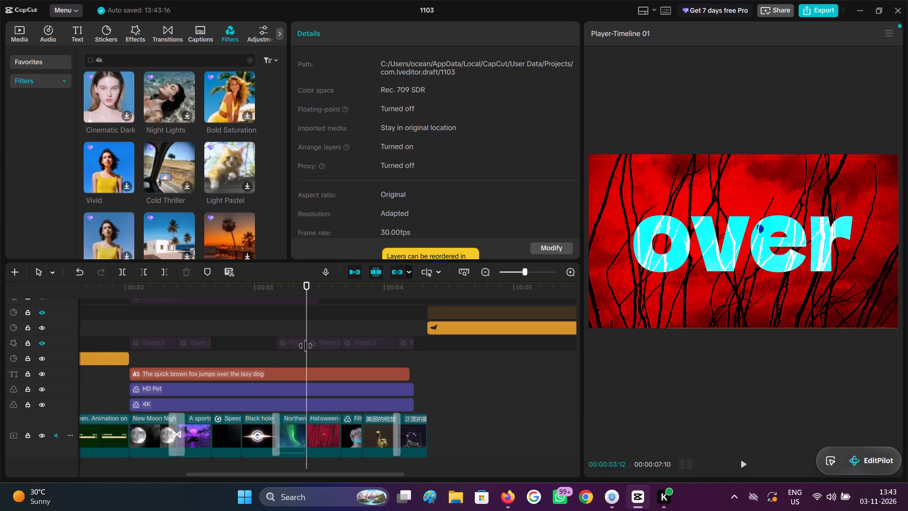
# Browse the trending transitions and apply Sliding Half between the Northern Lights and Halloween night clips.
pyautogui.click(259, 35)
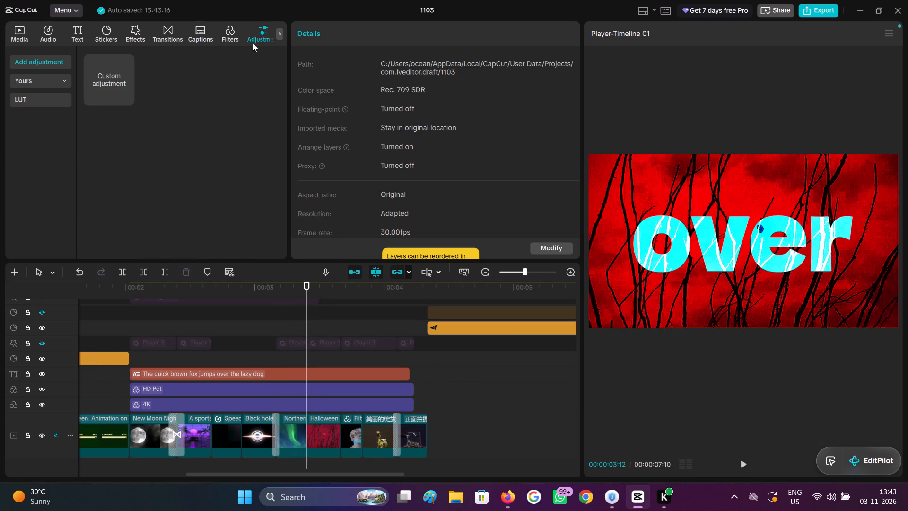
pyautogui.click(170, 40)
pyautogui.scroll(-2, 170, 240)
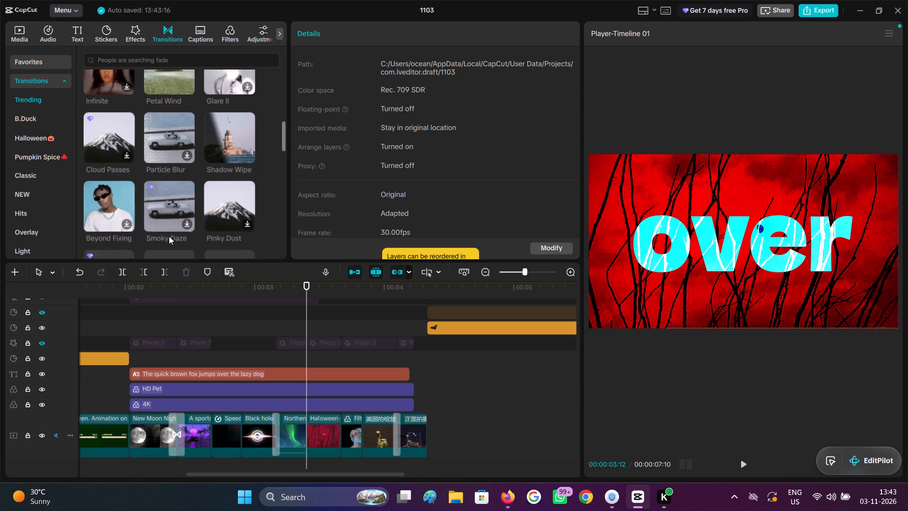
pyautogui.scroll(-1, 169, 236)
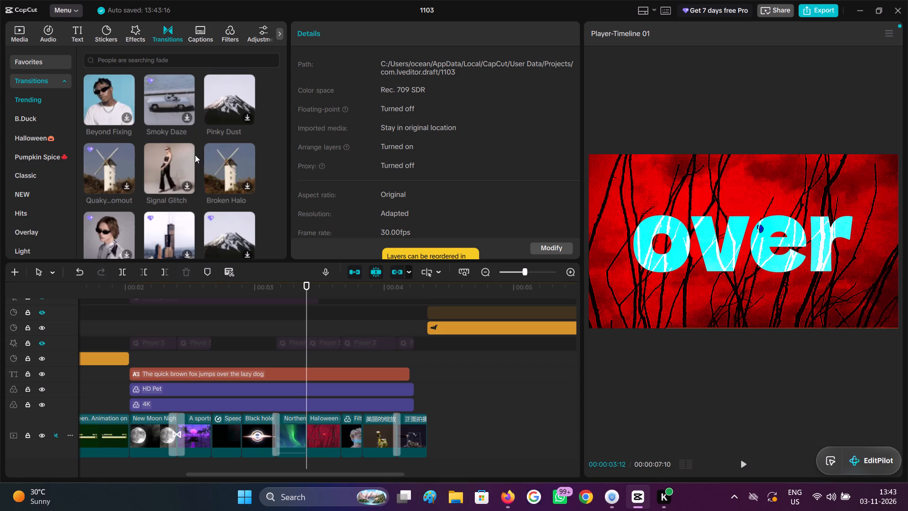
pyautogui.scroll(-4, 185, 239)
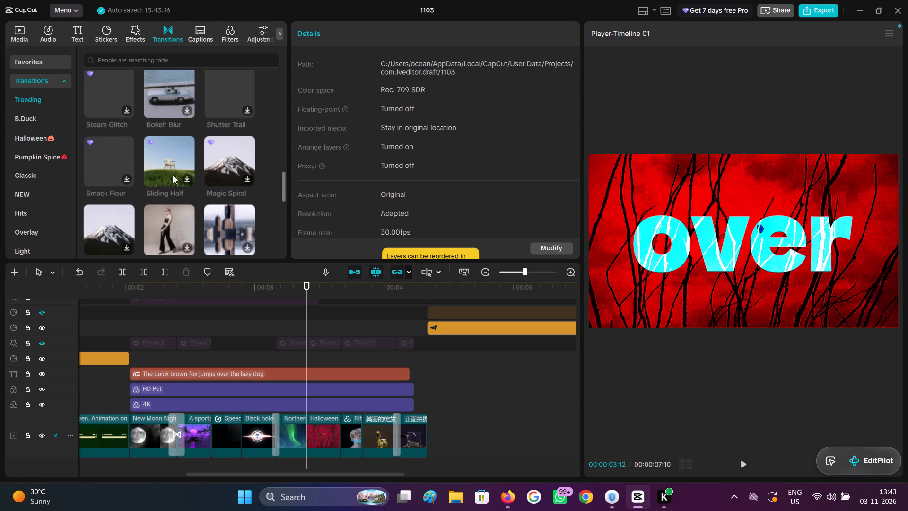
pyautogui.click(170, 164)
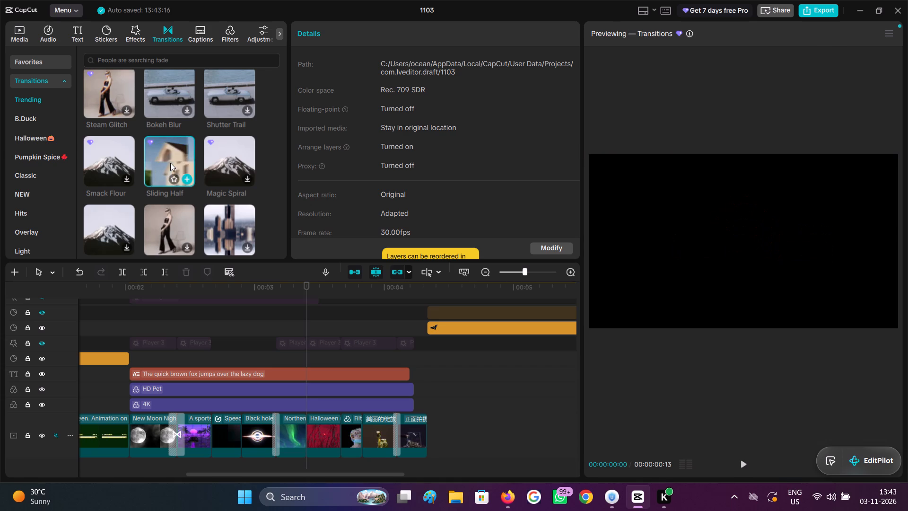
pyautogui.moveTo(166, 177); pyautogui.dragTo(240, 419)
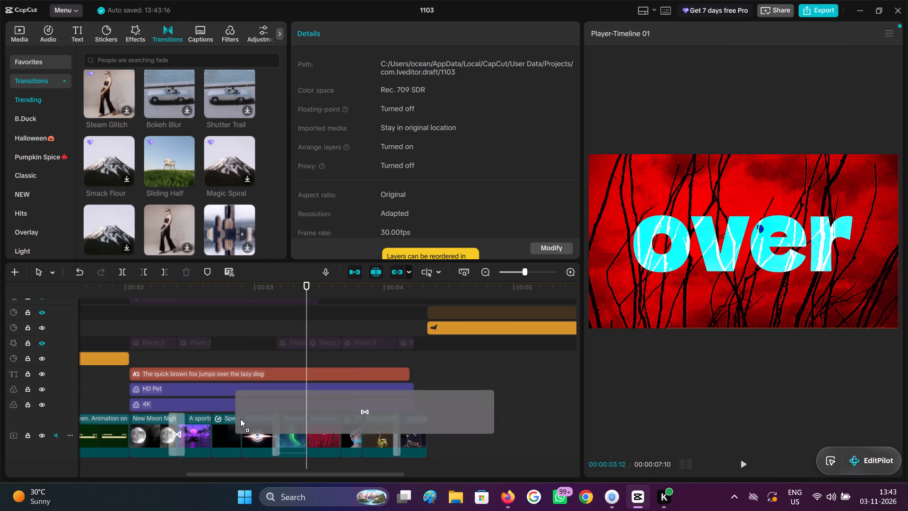
pyautogui.moveTo(240, 419); pyautogui.dragTo(294, 436)
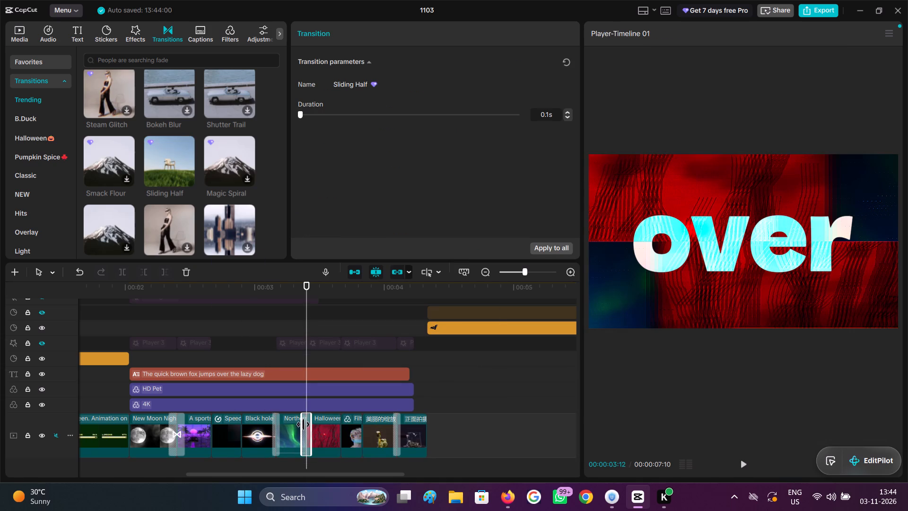
pyautogui.moveTo(303, 425); pyautogui.dragTo(297, 424)
# Scrub across the Sliding Half transition and through the Halloween night clip to 00:00:03:20.
pyautogui.moveTo(306, 352); pyautogui.dragTo(300, 352)
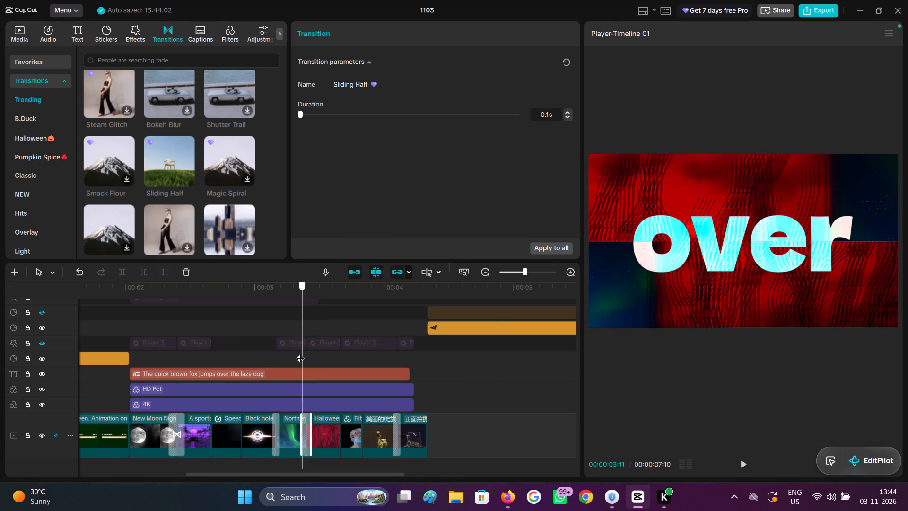
pyautogui.moveTo(300, 352); pyautogui.dragTo(314, 362)
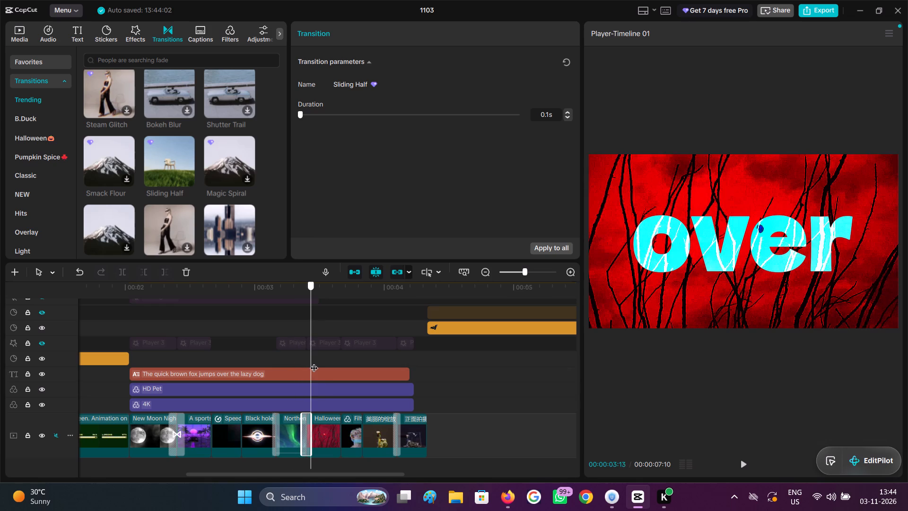
pyautogui.moveTo(314, 362); pyautogui.dragTo(339, 374)
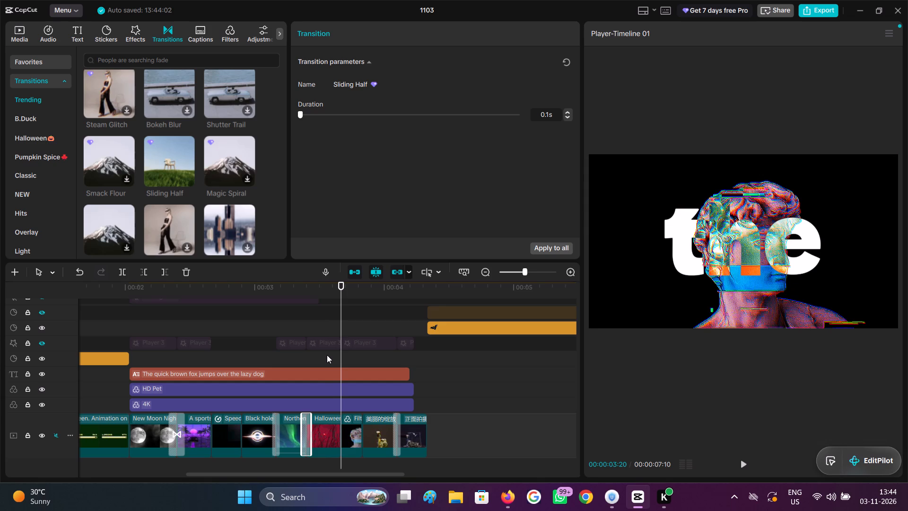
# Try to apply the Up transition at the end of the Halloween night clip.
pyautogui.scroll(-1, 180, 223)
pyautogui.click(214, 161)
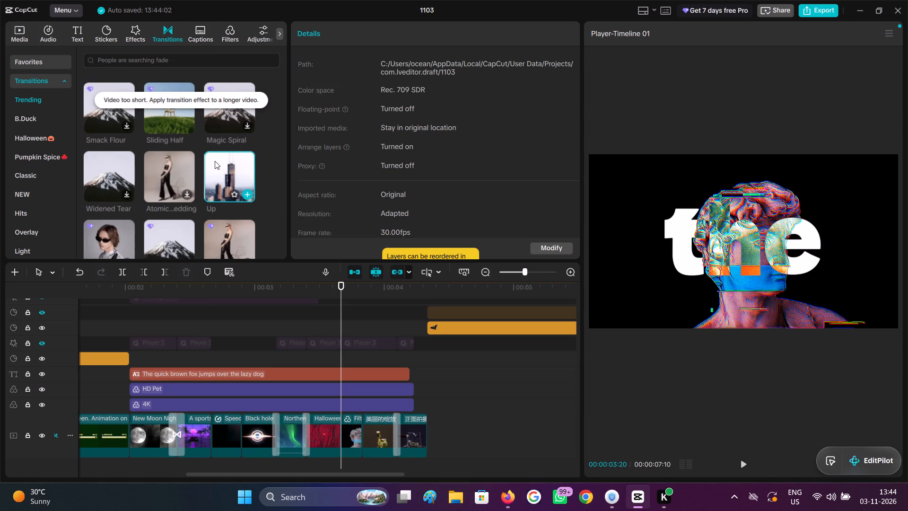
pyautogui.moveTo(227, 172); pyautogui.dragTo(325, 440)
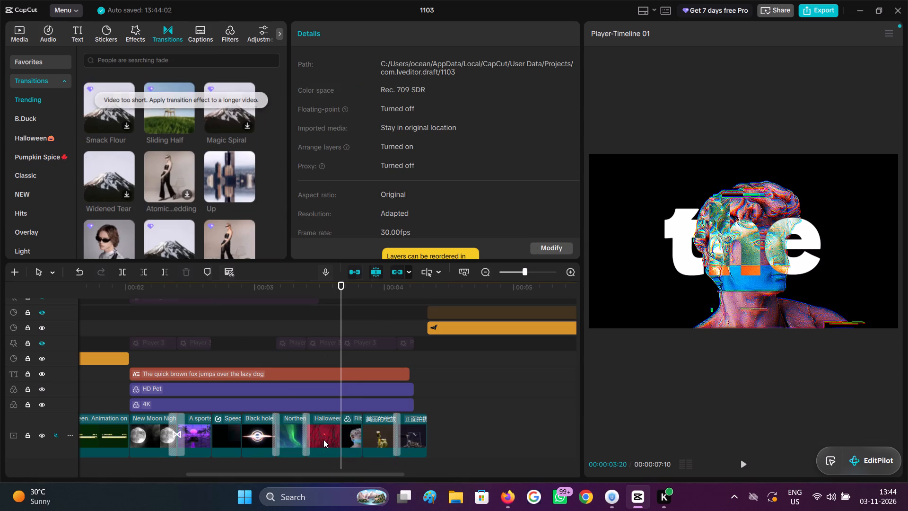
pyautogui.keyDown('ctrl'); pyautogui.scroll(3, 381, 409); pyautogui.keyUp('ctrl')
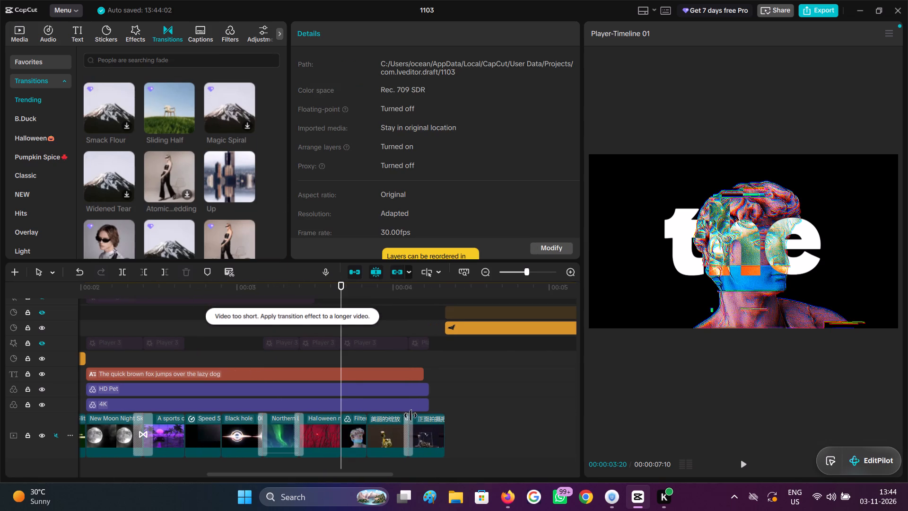
# Apply the Up transition between the Speed 5.0X lightning clip and the Black hole clip.
pyautogui.keyDown('ctrl'); pyautogui.scroll(-3, 178, 396); pyautogui.keyUp('ctrl')
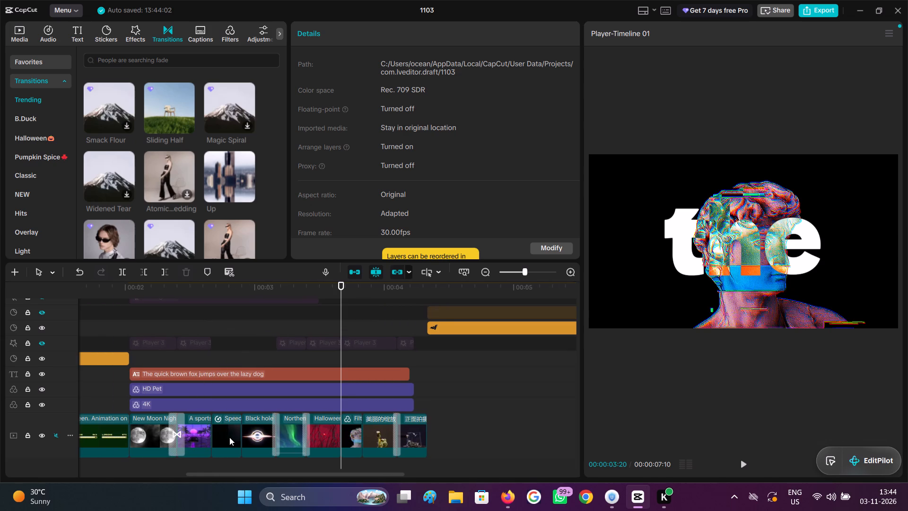
pyautogui.click(239, 434)
pyautogui.click(244, 465)
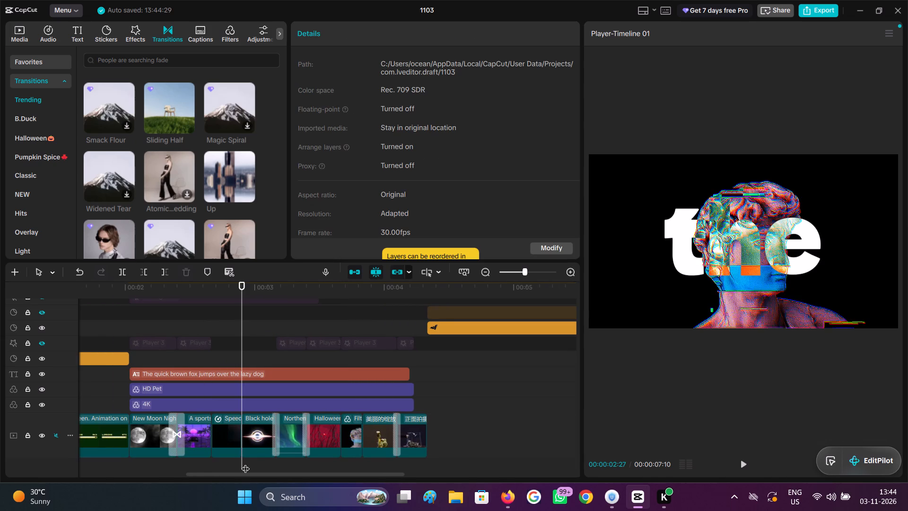
pyautogui.click(234, 435)
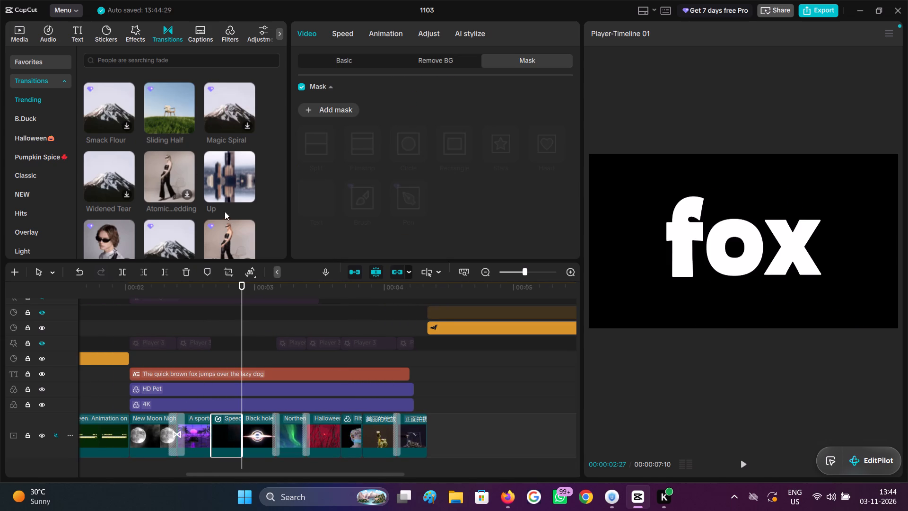
pyautogui.click(245, 194)
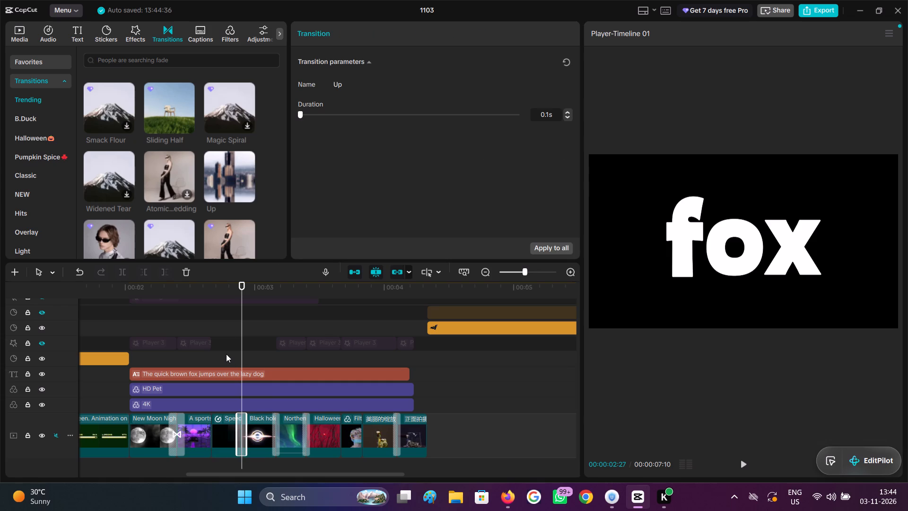
# Play the montage repeatedly from the Speed 5.0X lightning clip to check the Up and Sliding Half transitions.
pyautogui.click(220, 321)
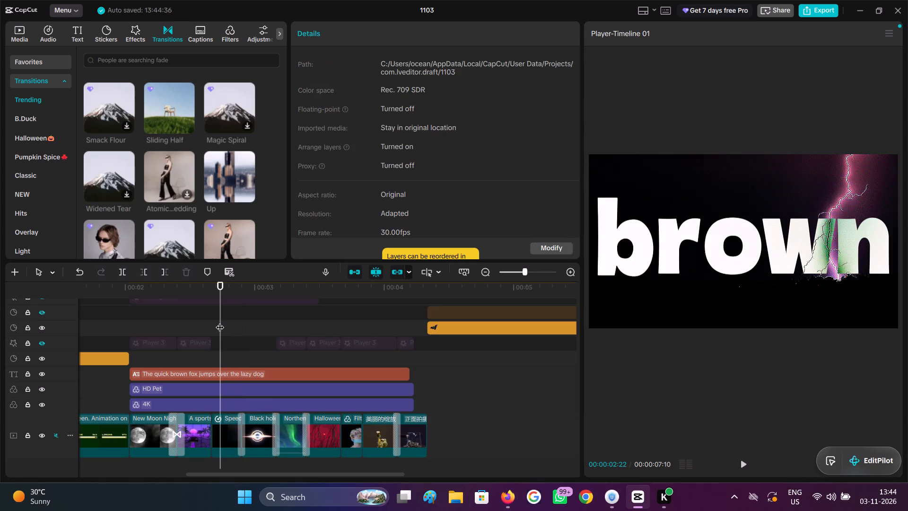
pyautogui.press('space')
pyautogui.press('space')
pyautogui.click(225, 334)
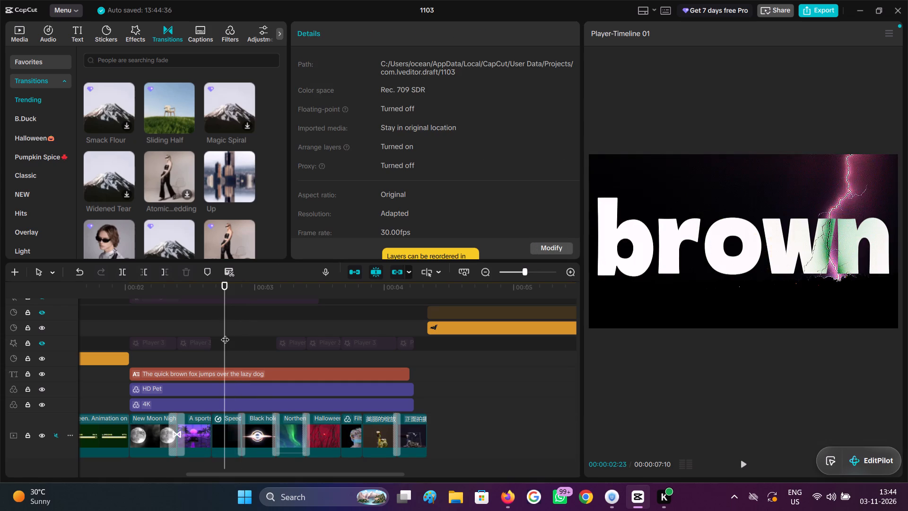
pyautogui.press('space')
pyautogui.press('space')
pyautogui.press('space')
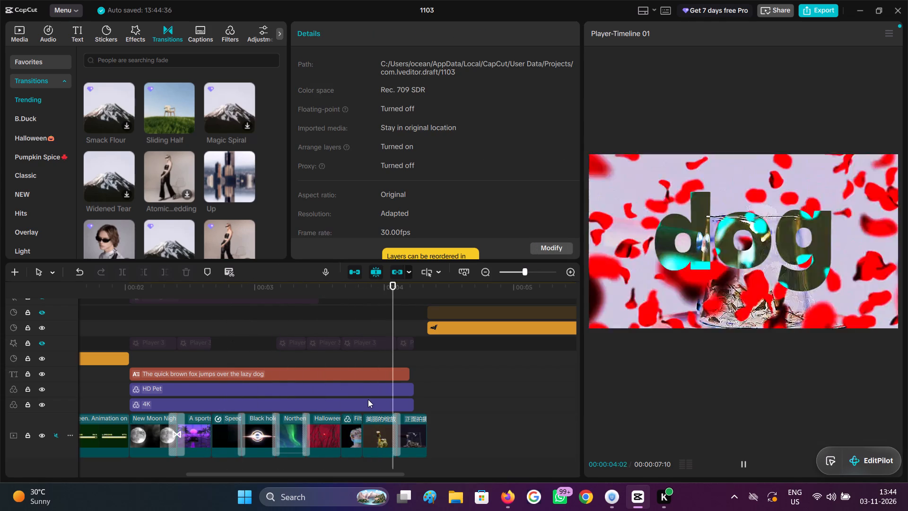
pyautogui.press('space')
# Delete the skull sticker and the red circle sticker over the loading progress bar clip.
pyautogui.keyDown('ctrl'); pyautogui.scroll(-9, 360, 395); pyautogui.keyUp('ctrl')
pyautogui.click(233, 385)
pyautogui.moveTo(234, 384); pyautogui.dragTo(222, 396)
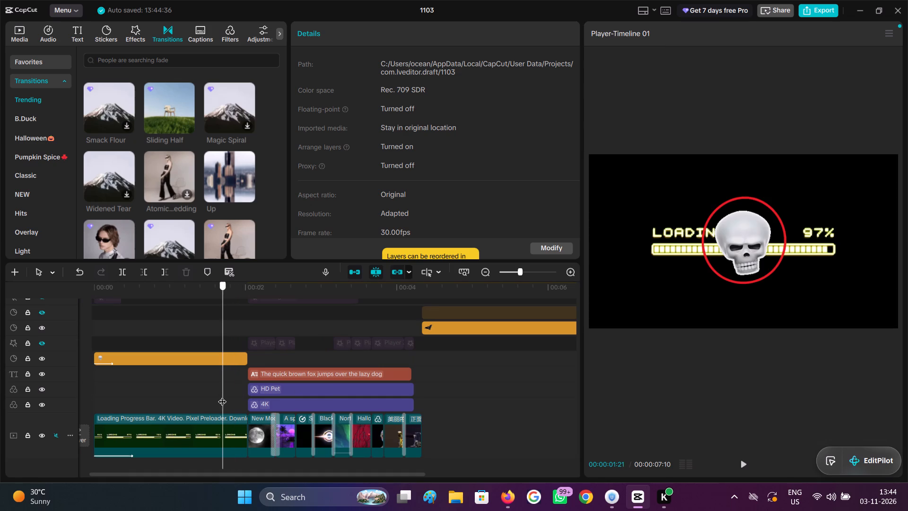
pyautogui.moveTo(222, 396); pyautogui.dragTo(222, 396)
pyautogui.press('space')
pyautogui.click(220, 400)
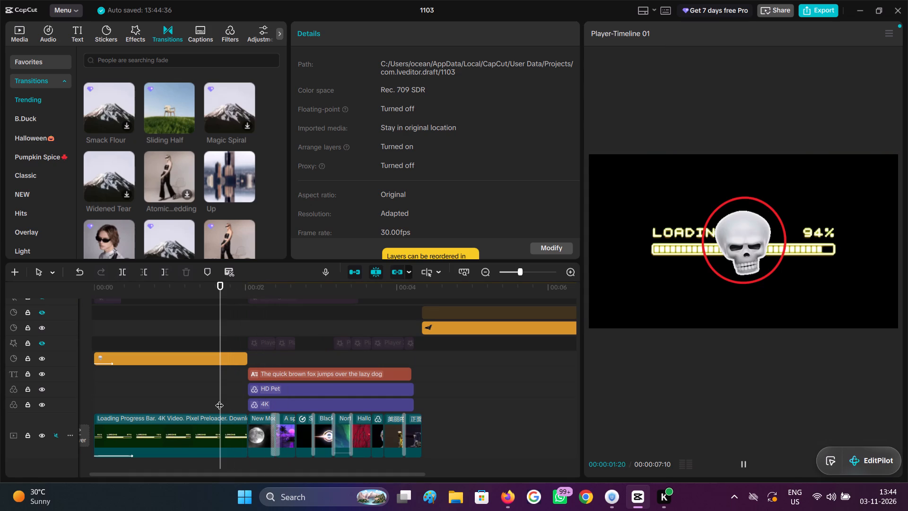
pyautogui.moveTo(219, 399); pyautogui.dragTo(187, 399)
pyautogui.scroll(2, 186, 399)
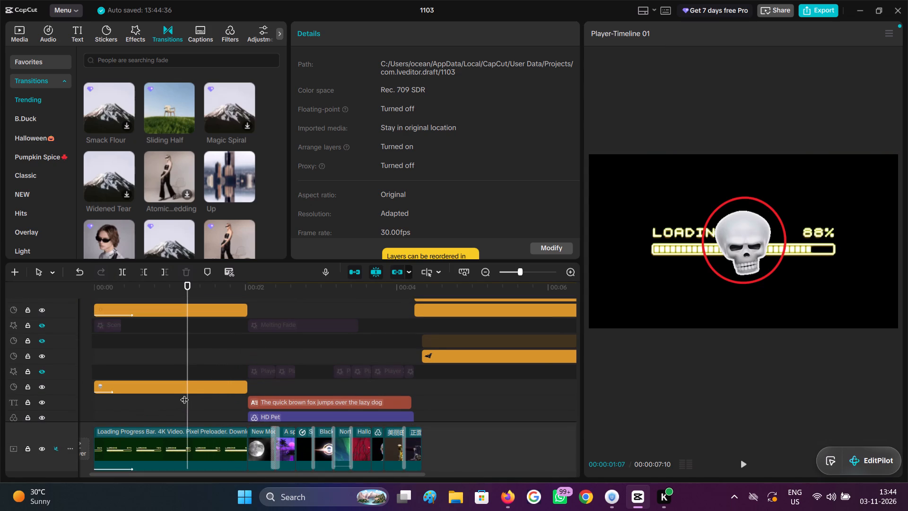
pyautogui.click(186, 388)
pyautogui.click(191, 271)
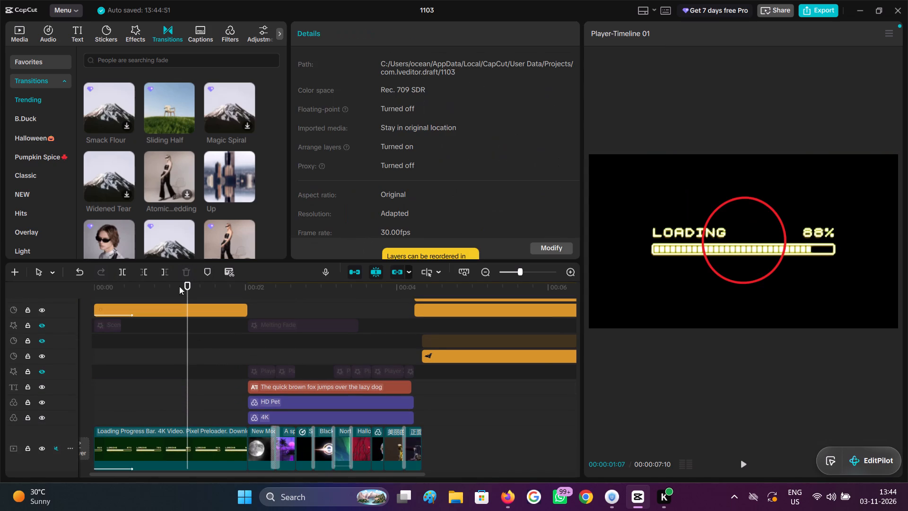
pyautogui.click(181, 307)
pyautogui.click(187, 274)
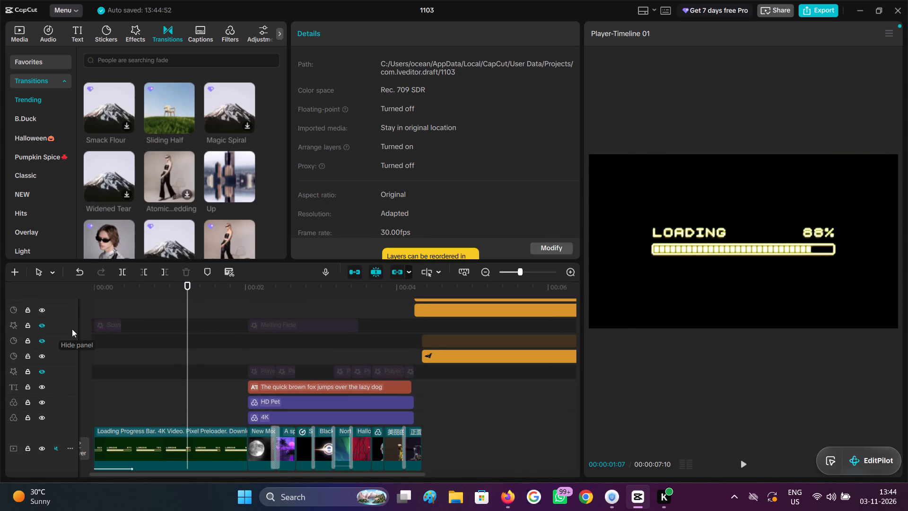
# Unhide the effects track that holds the Melting Fade effect.
pyautogui.click(39, 325)
pyautogui.click(110, 314)
pyautogui.moveTo(110, 314); pyautogui.dragTo(58, 316)
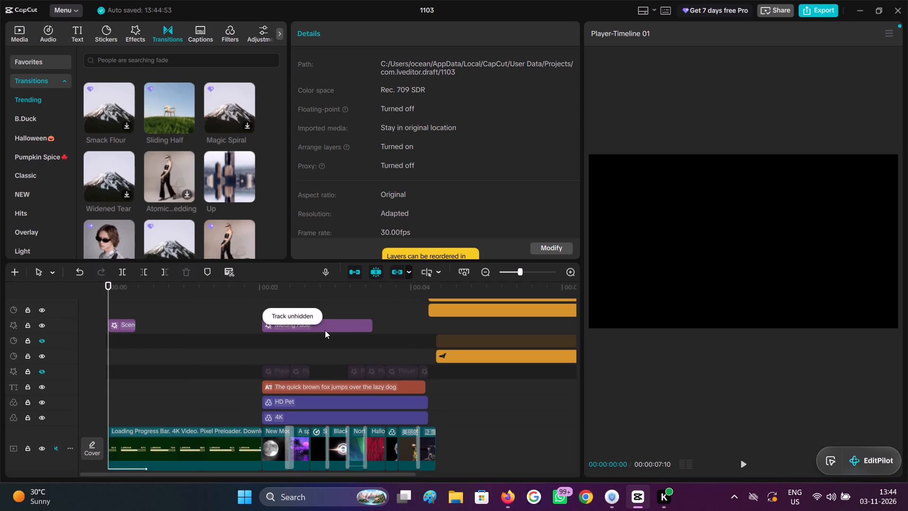
# Preview the Melting Fade effect over the fox section and delete it from the timeline.
pyautogui.click(326, 329)
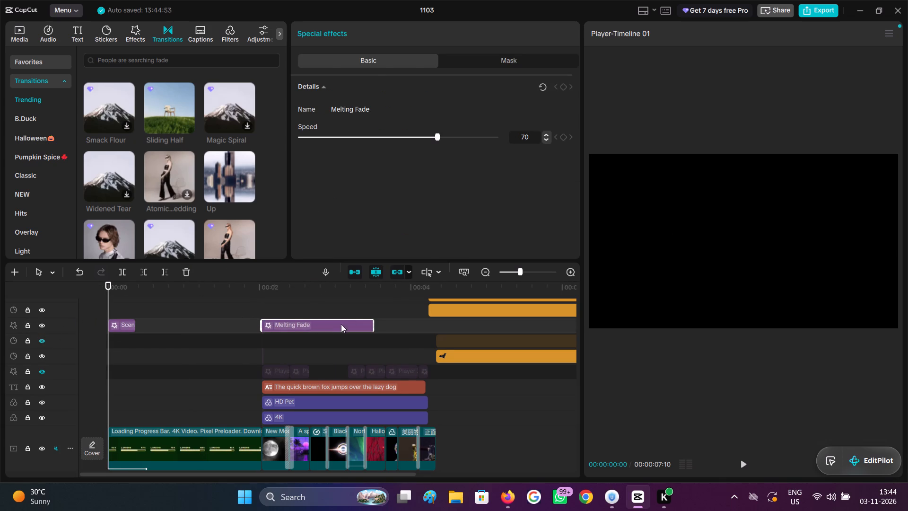
pyautogui.click(330, 308)
pyautogui.moveTo(330, 308); pyautogui.dragTo(326, 311)
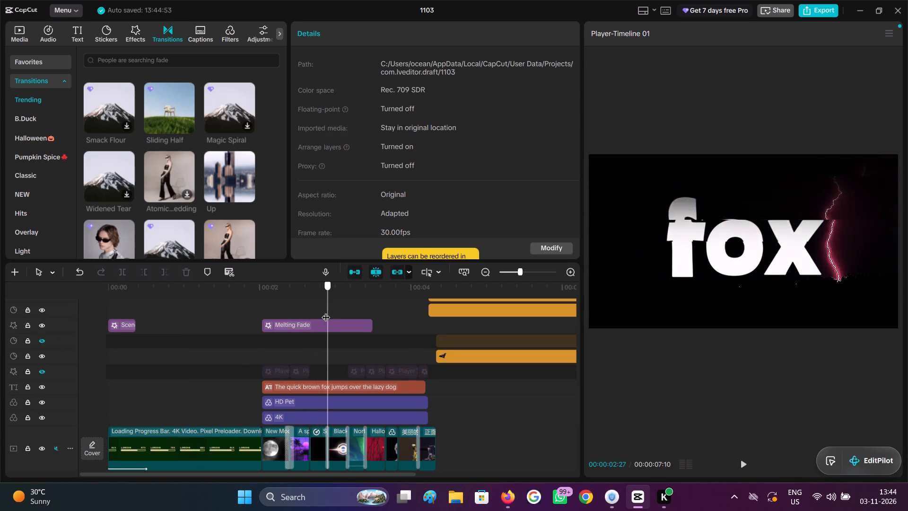
pyautogui.moveTo(326, 311); pyautogui.dragTo(333, 313)
pyautogui.click(316, 327)
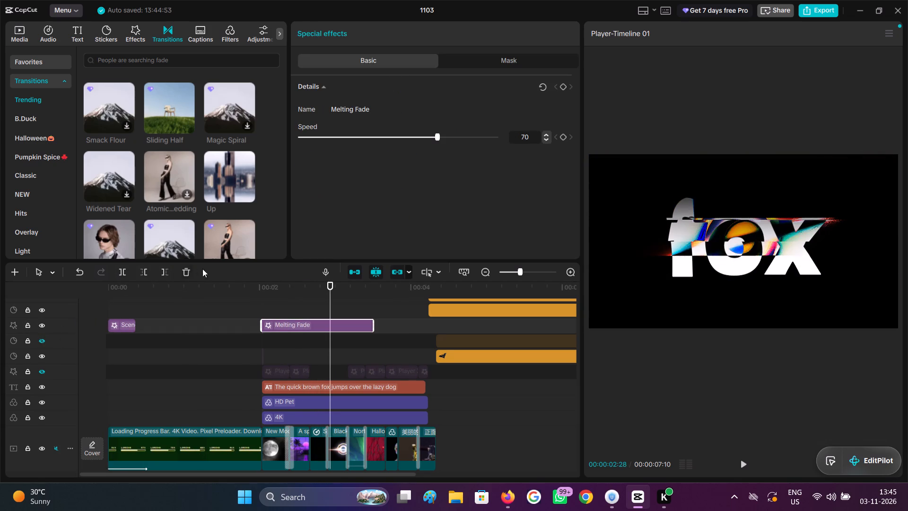
pyautogui.click(186, 272)
# Play the montage from the start and again from the first text clips to check it without Melting Fade.
pyautogui.click(139, 309)
pyautogui.moveTo(139, 309); pyautogui.dragTo(106, 313)
pyautogui.press('space')
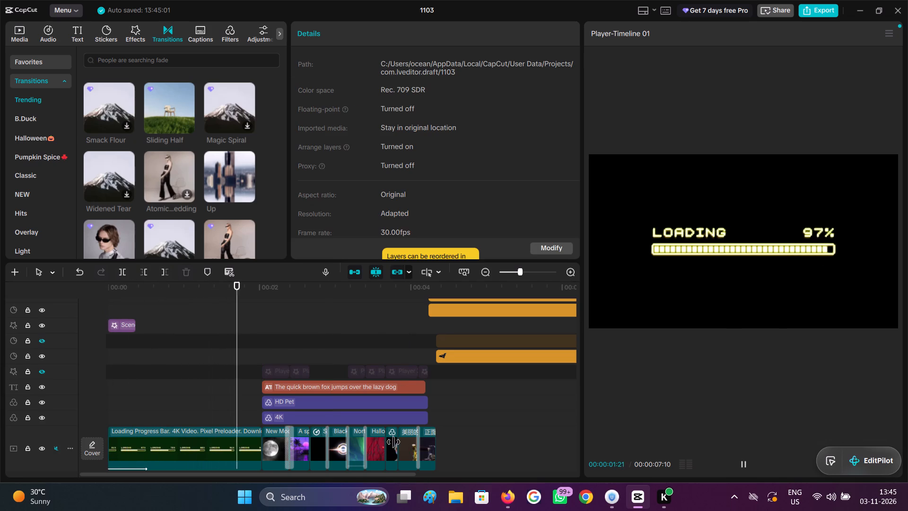
pyautogui.press('space')
pyautogui.press('space')
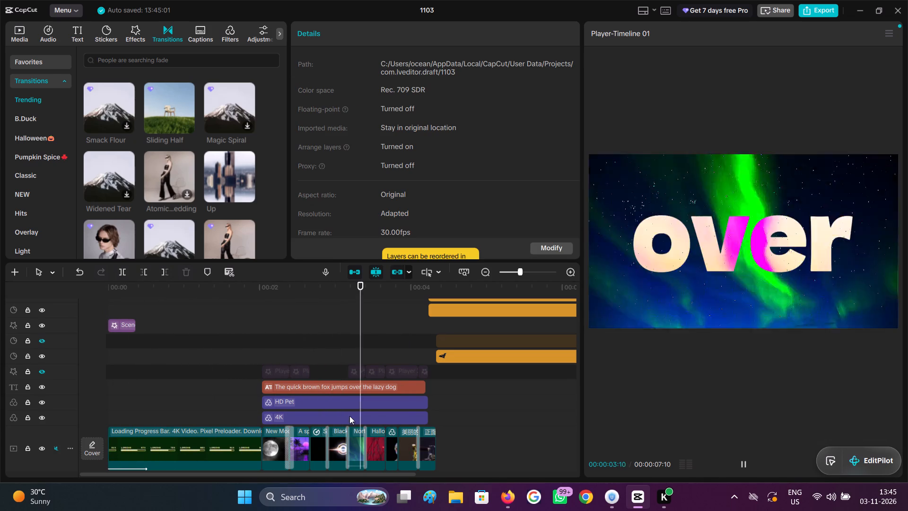
pyautogui.press('space')
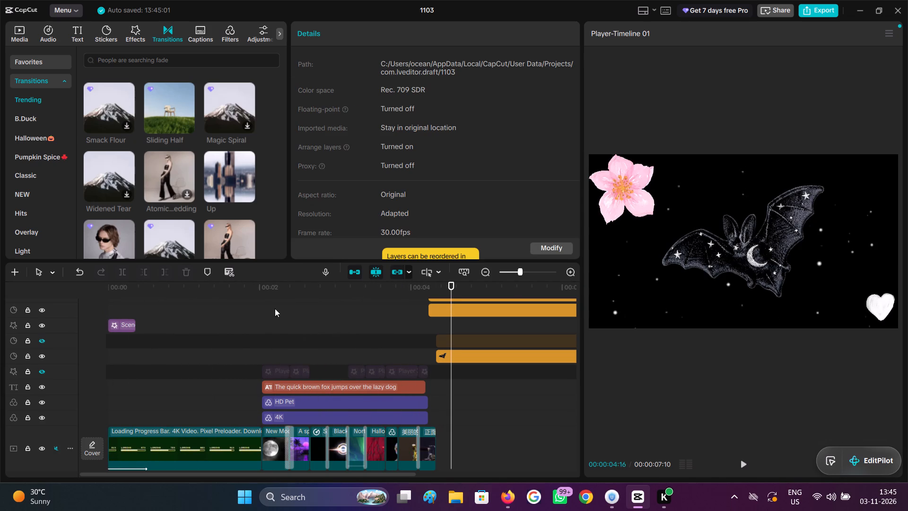
pyautogui.click(271, 320)
pyautogui.moveTo(271, 320); pyautogui.dragTo(256, 324)
pyautogui.press('space')
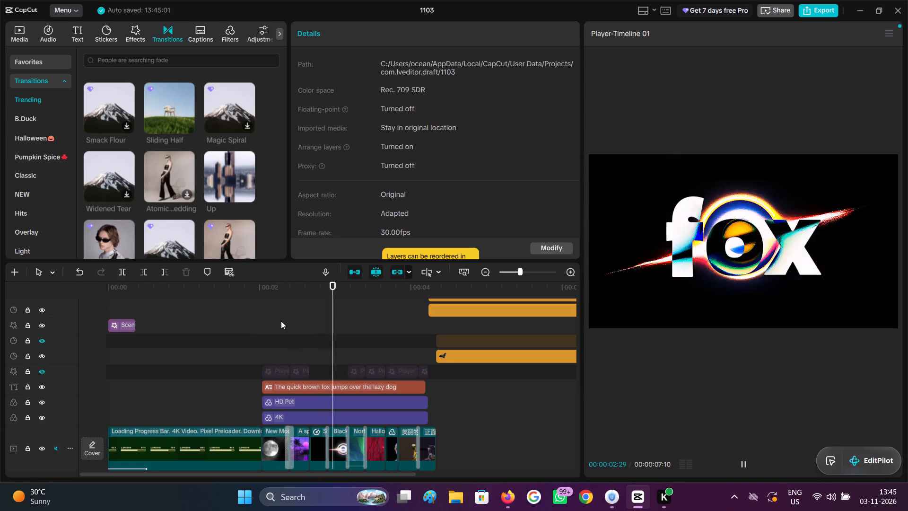
pyautogui.press('space')
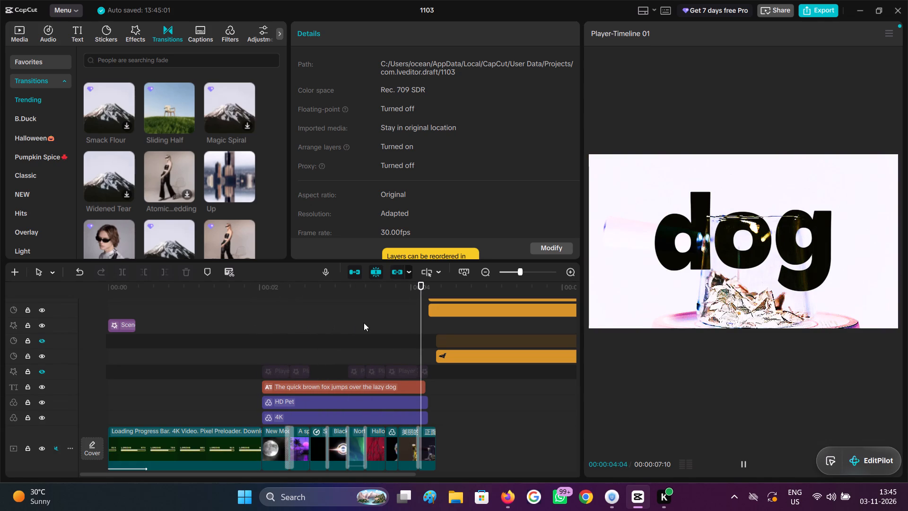
pyautogui.scroll(2, 447, 392)
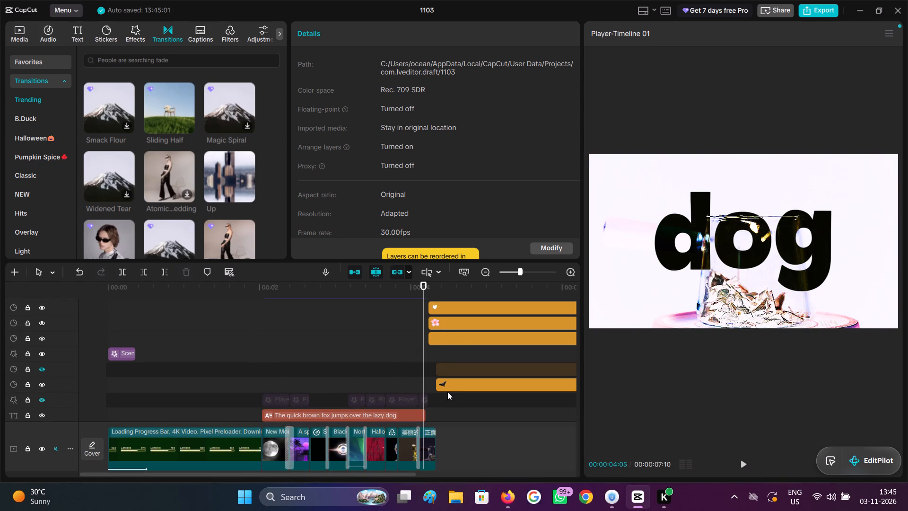
pyautogui.press('space')
pyautogui.press('space')
# Delete all the stickers that run past the end of the last clip, including the heart and the flower.
pyautogui.scroll(-4, 455, 395)
pyautogui.keyDown('ctrl'); pyautogui.scroll(-2, 455, 395); pyautogui.keyUp('ctrl')
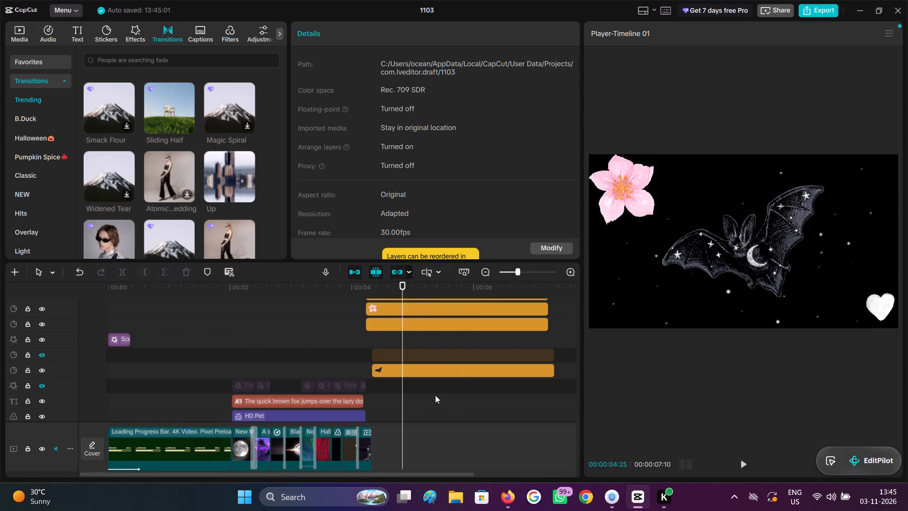
pyautogui.scroll(1, 436, 390)
pyautogui.moveTo(450, 411); pyautogui.dragTo(427, 352)
pyautogui.scroll(3, 427, 352)
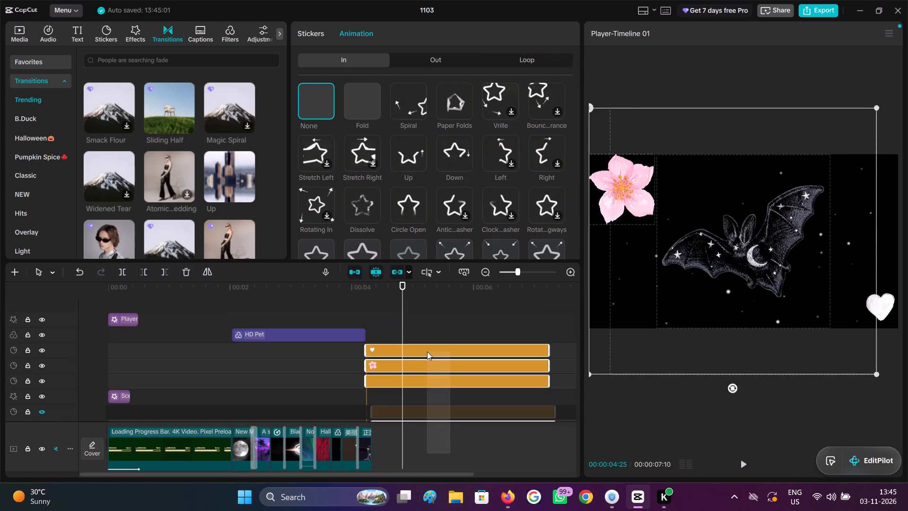
pyautogui.moveTo(427, 352); pyautogui.dragTo(427, 348)
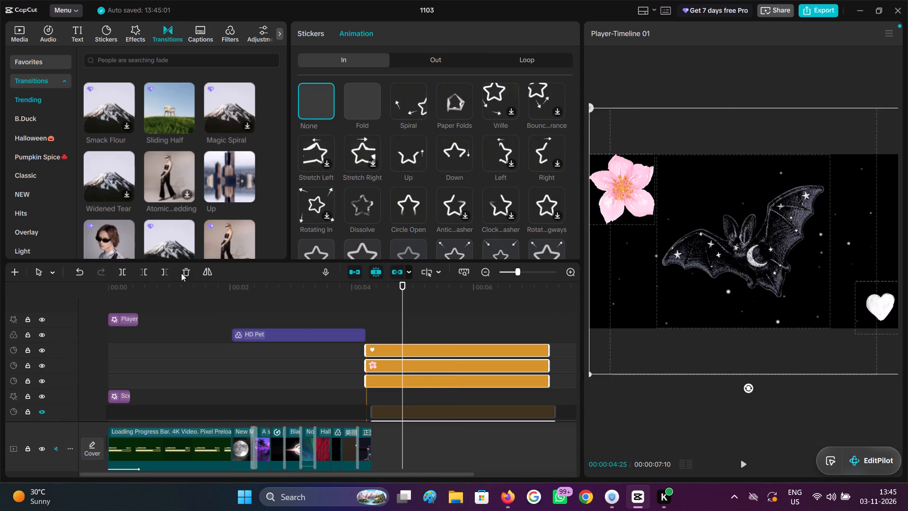
pyautogui.click(182, 272)
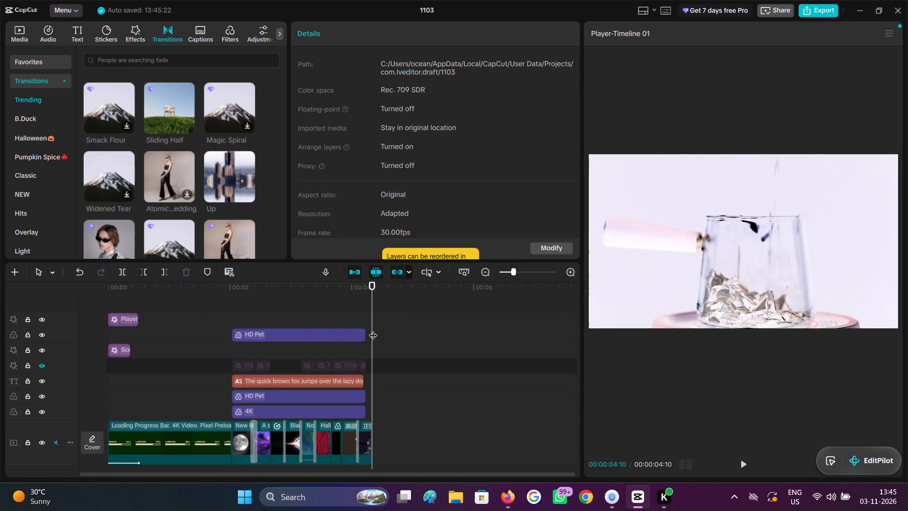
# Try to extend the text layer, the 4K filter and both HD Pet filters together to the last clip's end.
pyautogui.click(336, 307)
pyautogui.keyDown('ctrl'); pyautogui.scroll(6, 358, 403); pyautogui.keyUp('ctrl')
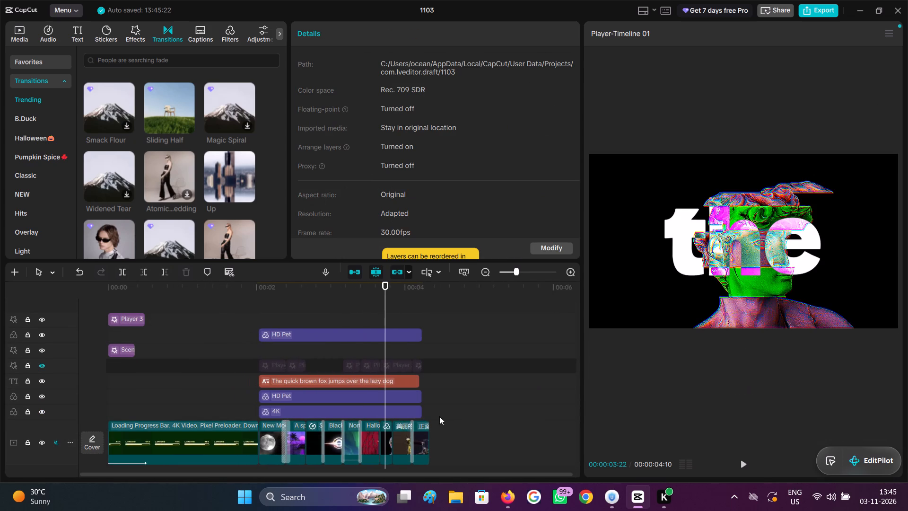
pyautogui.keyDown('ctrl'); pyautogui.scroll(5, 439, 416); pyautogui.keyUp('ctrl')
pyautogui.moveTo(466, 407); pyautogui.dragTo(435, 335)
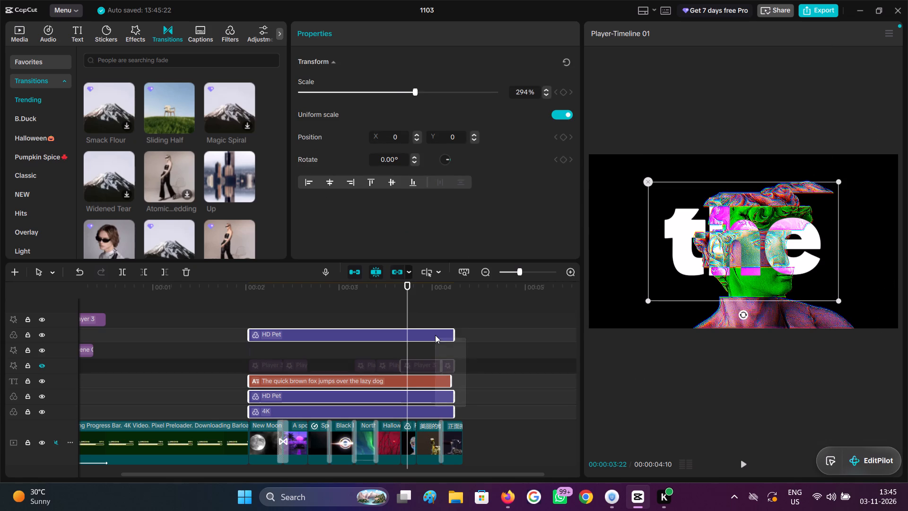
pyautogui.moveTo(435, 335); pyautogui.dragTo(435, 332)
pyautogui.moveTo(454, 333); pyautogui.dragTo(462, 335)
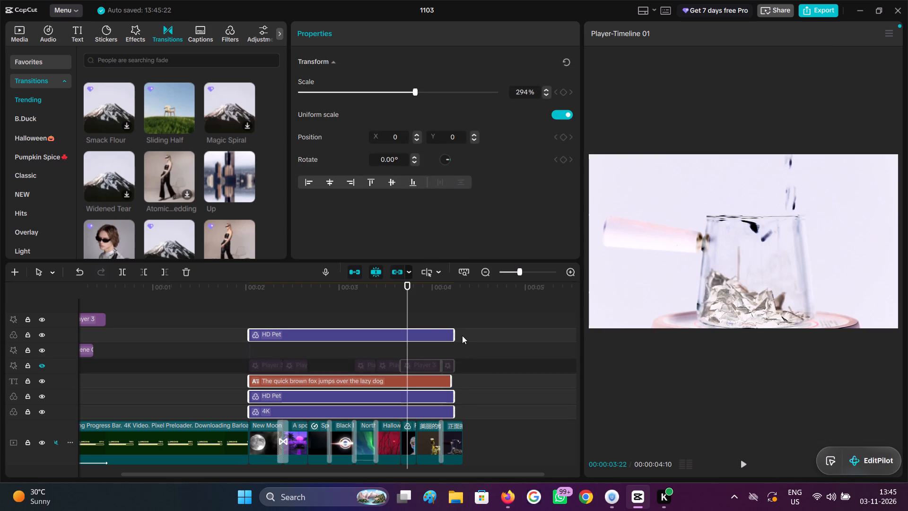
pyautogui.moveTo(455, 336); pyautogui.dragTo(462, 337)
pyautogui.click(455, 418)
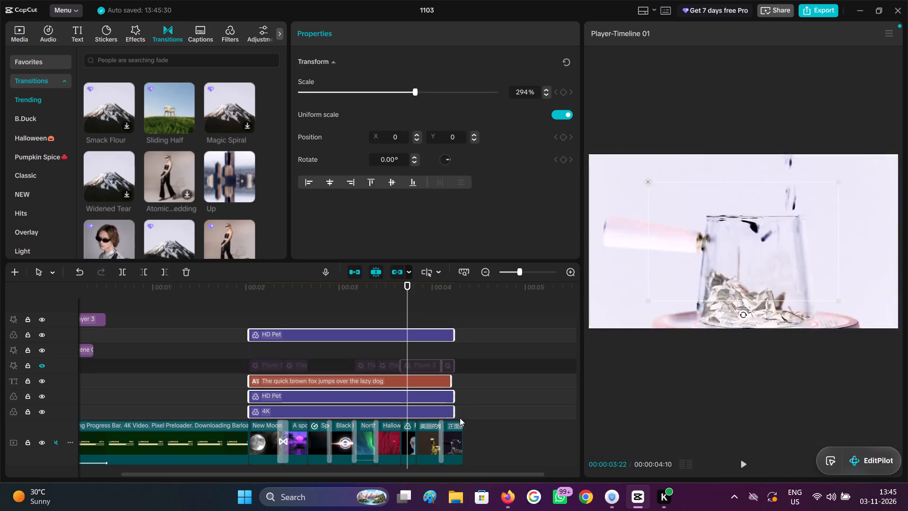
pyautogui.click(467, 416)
# Extend the 4K filter, both HD Pet filters and the text layer individually to the last clip's end at 00:00:04:10.
pyautogui.click(452, 414)
pyautogui.moveTo(454, 414); pyautogui.dragTo(460, 413)
pyautogui.click(444, 399)
pyautogui.click(453, 397)
pyautogui.moveTo(453, 396); pyautogui.dragTo(455, 397)
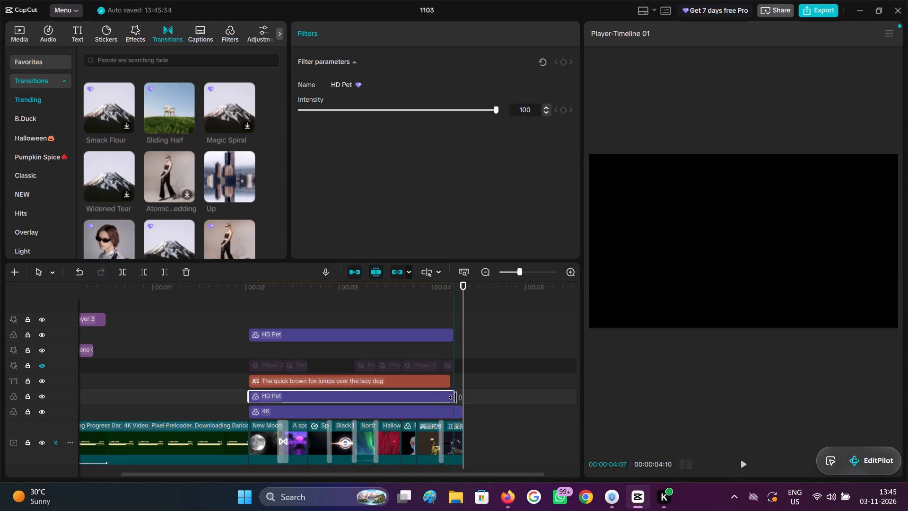
pyautogui.moveTo(455, 397); pyautogui.dragTo(473, 401)
pyautogui.moveTo(472, 393); pyautogui.dragTo(462, 391)
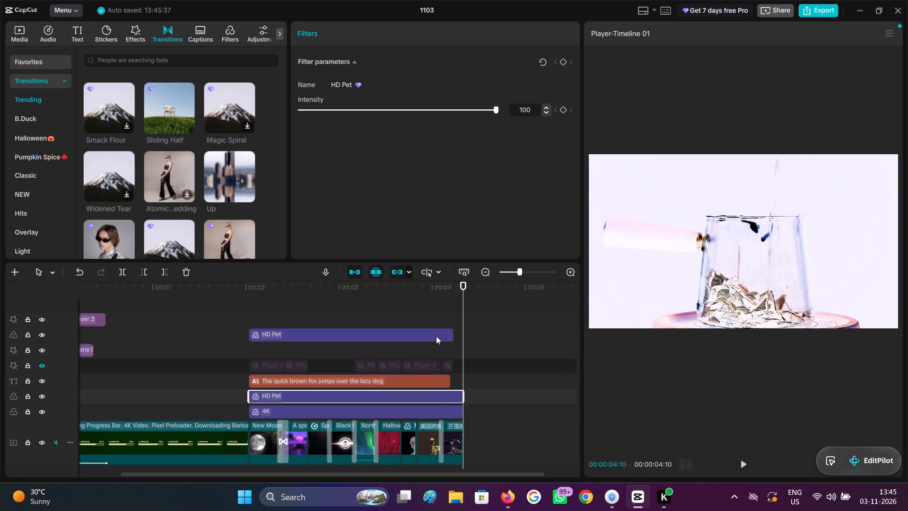
pyautogui.click(436, 336)
pyautogui.moveTo(452, 335); pyautogui.dragTo(459, 335)
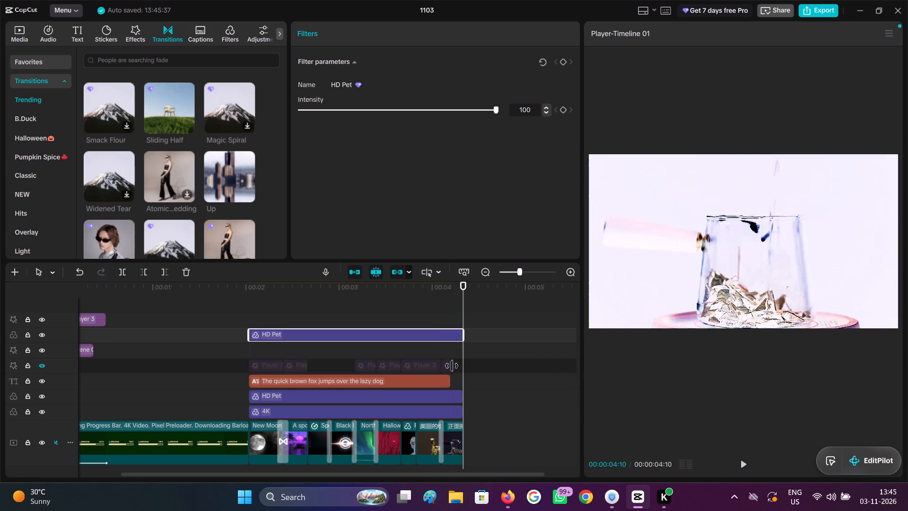
pyautogui.click(437, 386)
pyautogui.moveTo(453, 382); pyautogui.dragTo(460, 382)
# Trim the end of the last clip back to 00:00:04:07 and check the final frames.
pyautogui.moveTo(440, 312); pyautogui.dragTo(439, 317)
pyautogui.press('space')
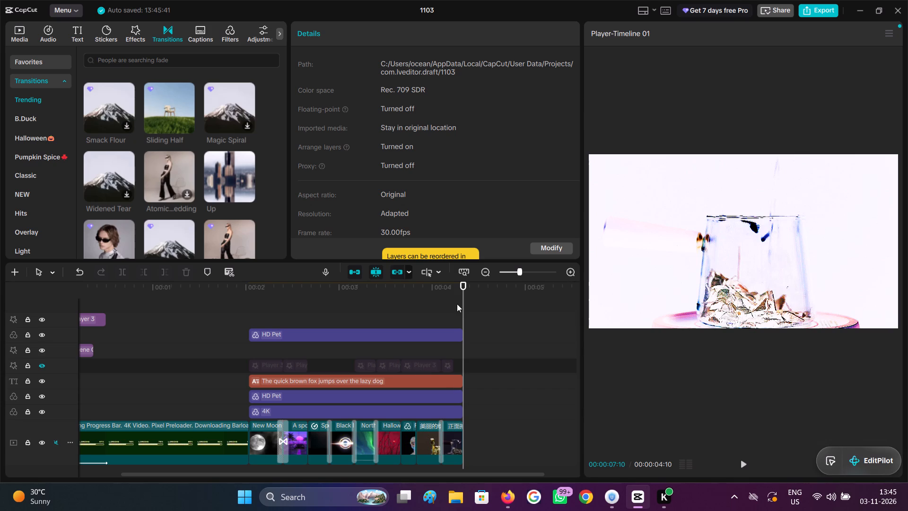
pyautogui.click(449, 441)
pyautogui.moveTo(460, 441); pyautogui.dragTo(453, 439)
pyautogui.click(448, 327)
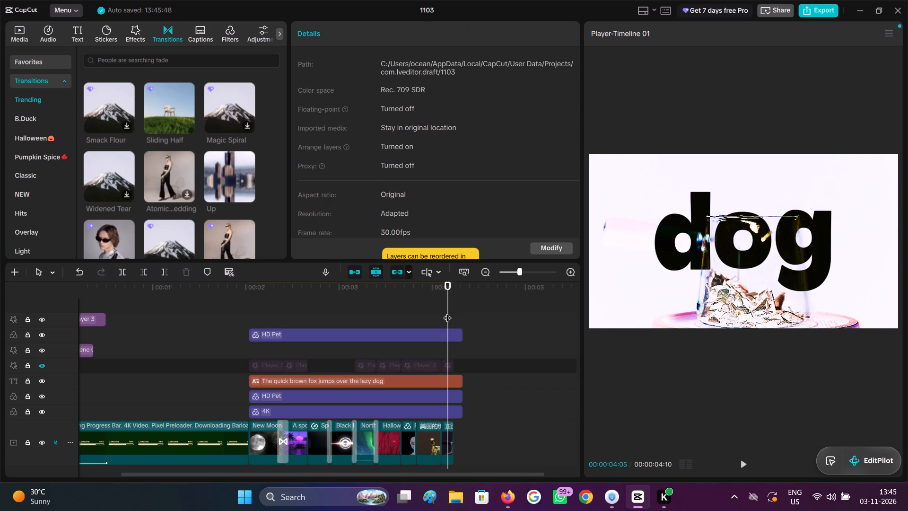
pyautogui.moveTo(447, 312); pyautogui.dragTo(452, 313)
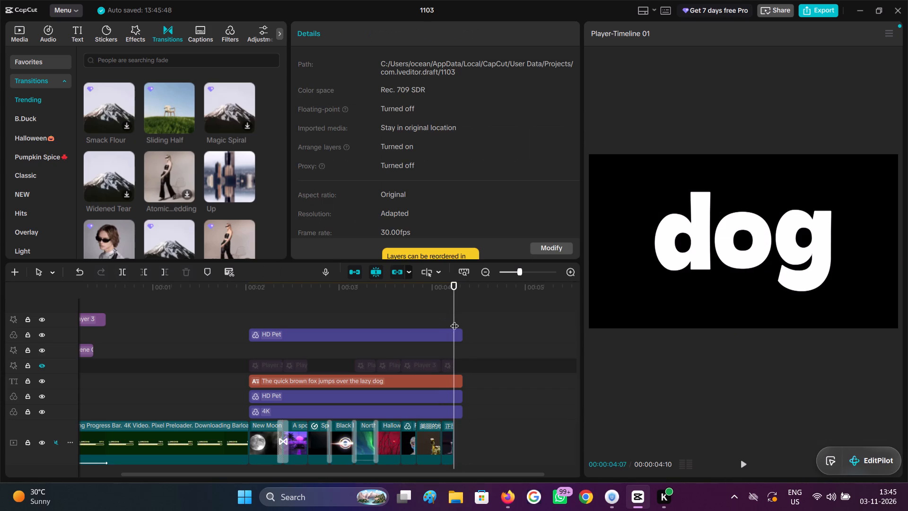
# Set the end of the last clip to 00:00:04:08.
pyautogui.keyDown('ctrl'); pyautogui.scroll(20, 473, 362); pyautogui.keyUp('ctrl')
pyautogui.keyDown('ctrl'); pyautogui.scroll(4, 473, 362); pyautogui.keyUp('ctrl')
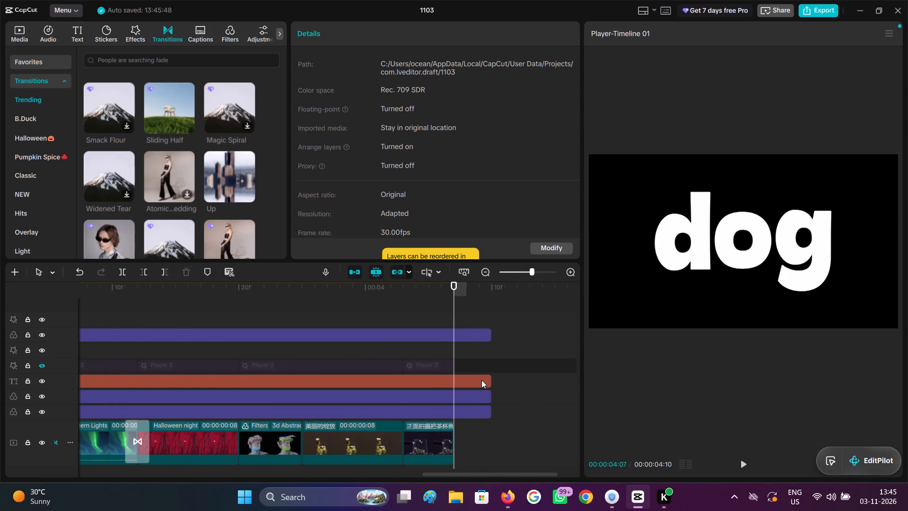
pyautogui.press('Right')
pyautogui.press('Right')
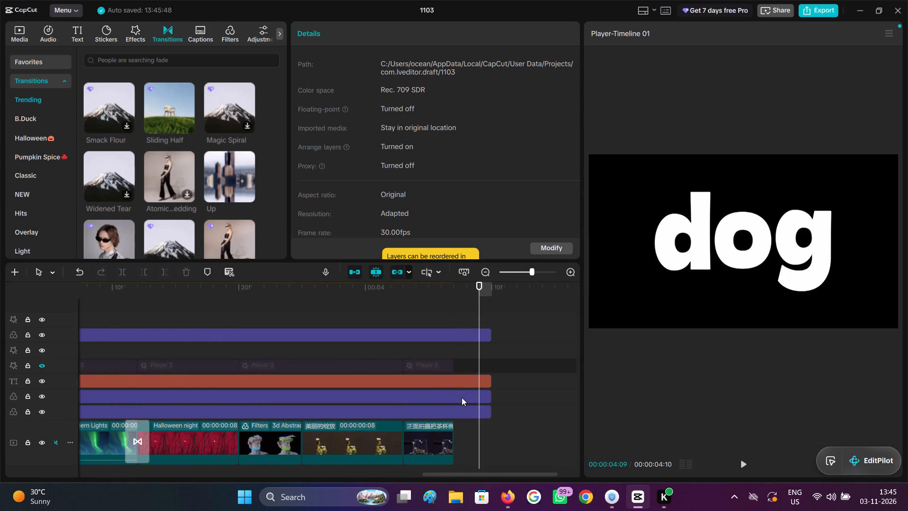
pyautogui.press('Left')
pyautogui.click(436, 441)
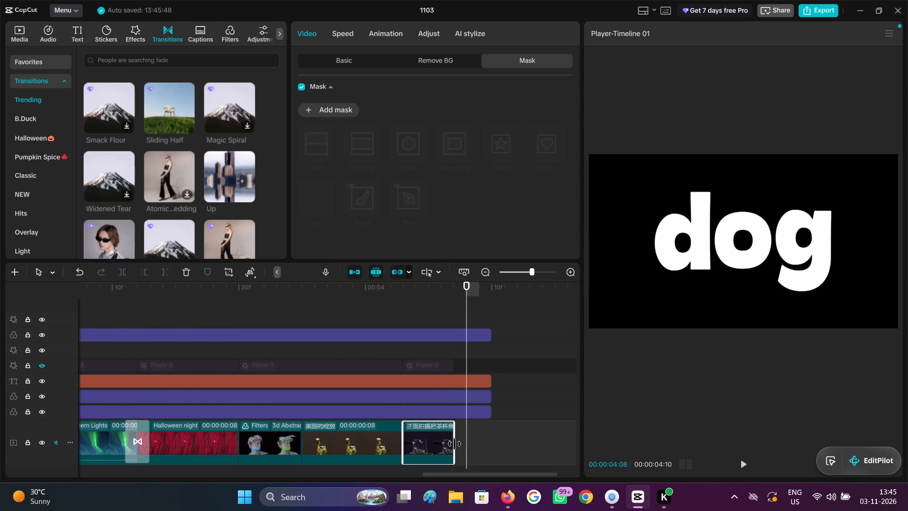
pyautogui.moveTo(454, 444); pyautogui.dragTo(461, 444)
# Cut off the text layer, the 4K filter and both HD Pet filters after 00:00:04:08.
pyautogui.moveTo(478, 423); pyautogui.dragTo(471, 334)
pyautogui.click(164, 272)
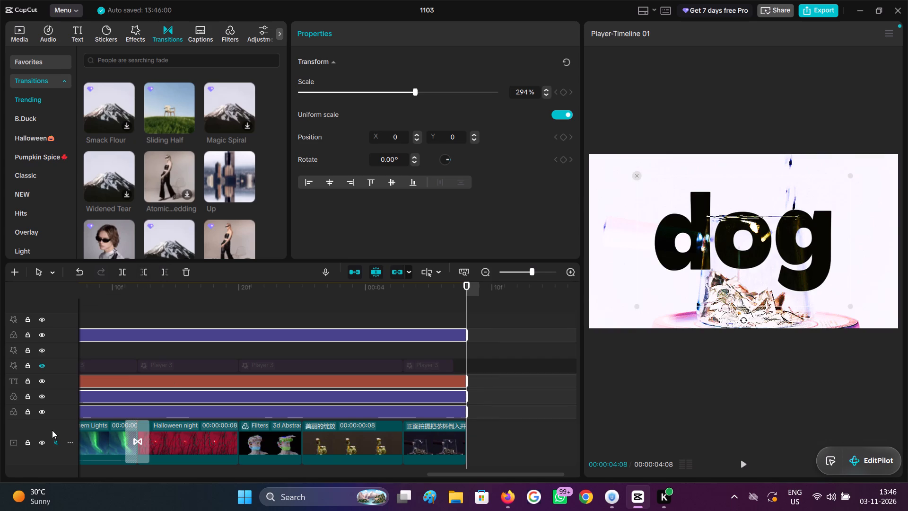
# Delete all the Player 3 effect segments on the hidden effects track above the text layer.
pyautogui.keyDown('ctrl'); pyautogui.scroll(-10, 138, 405); pyautogui.keyUp('ctrl')
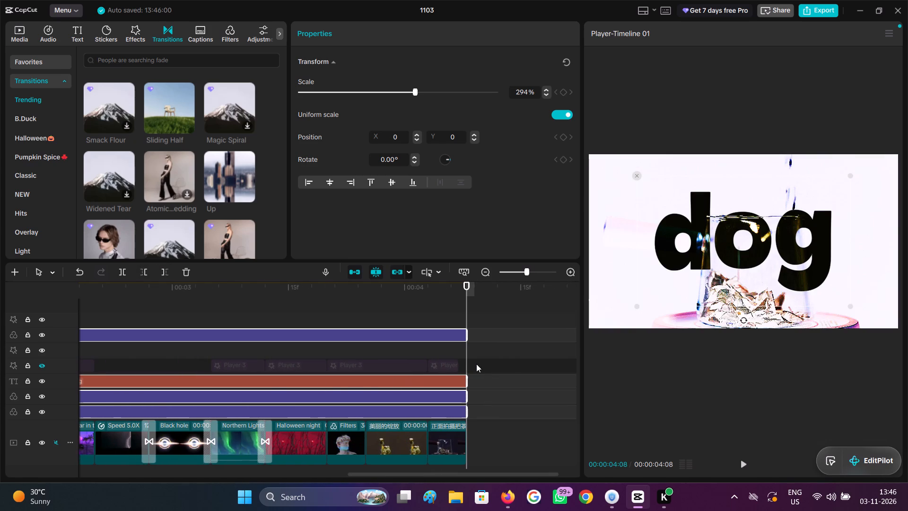
pyautogui.moveTo(476, 364); pyautogui.dragTo(189, 366)
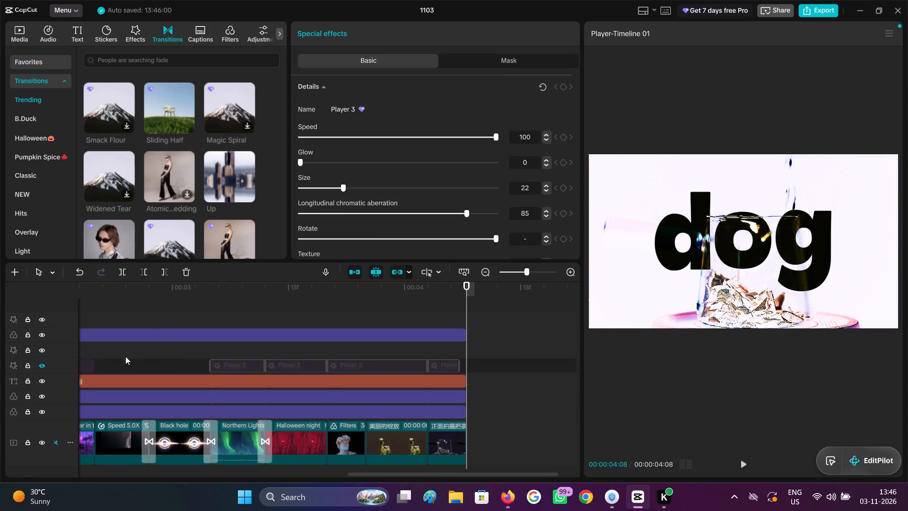
pyautogui.click(189, 273)
pyautogui.keyDown('ctrl'); pyautogui.scroll(-6, 155, 345); pyautogui.keyUp('ctrl')
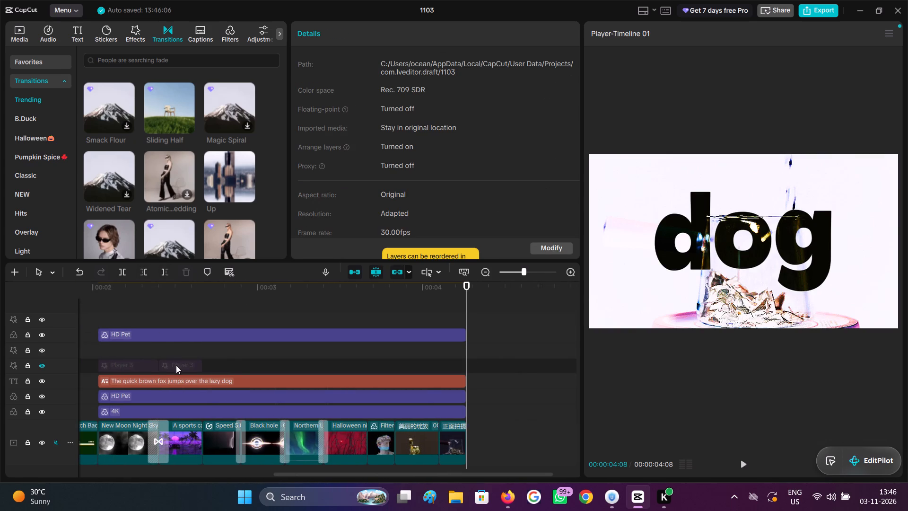
pyautogui.keyDown('ctrl'); pyautogui.scroll(-1, 176, 365); pyautogui.keyUp('ctrl')
pyautogui.moveTo(252, 368); pyautogui.dragTo(141, 363)
pyautogui.click(184, 274)
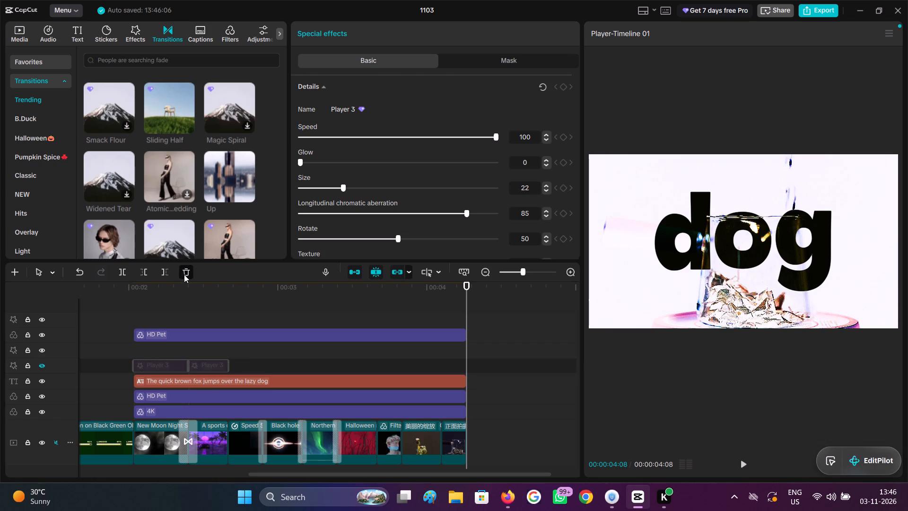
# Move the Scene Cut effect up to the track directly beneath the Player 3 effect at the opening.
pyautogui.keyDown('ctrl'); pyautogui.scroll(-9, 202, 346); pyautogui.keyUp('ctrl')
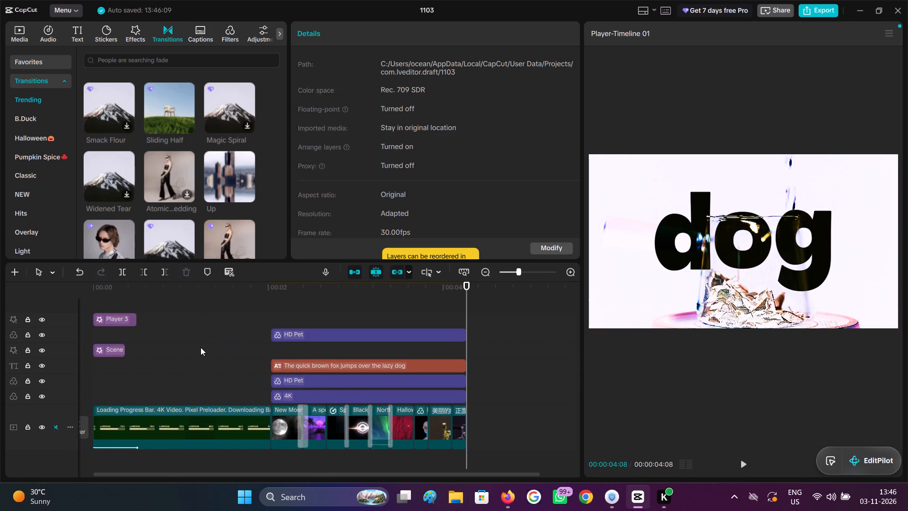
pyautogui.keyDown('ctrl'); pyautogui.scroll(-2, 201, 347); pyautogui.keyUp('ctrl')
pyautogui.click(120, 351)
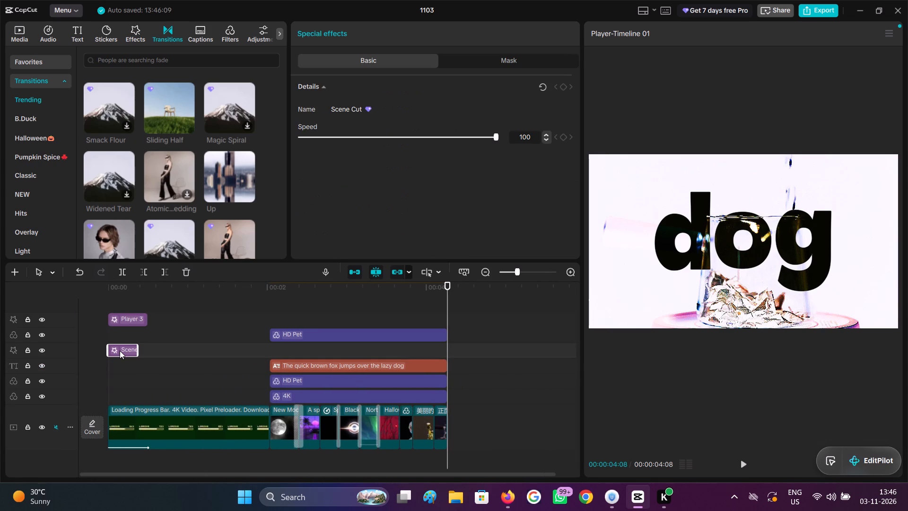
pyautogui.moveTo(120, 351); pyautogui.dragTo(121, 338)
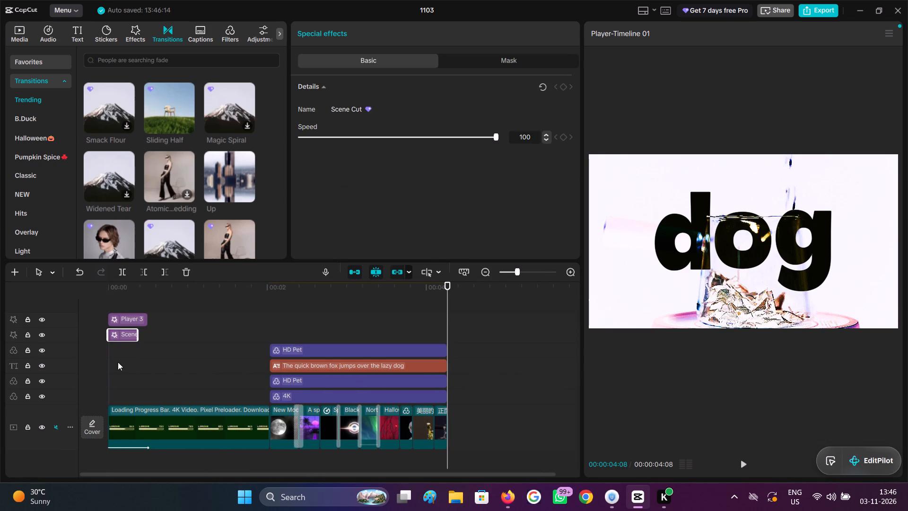
# Preview the loading-bar opening and delete the Player 3 effect above it.
pyautogui.click(125, 362)
pyautogui.moveTo(125, 363); pyautogui.dragTo(42, 368)
pyautogui.press('space')
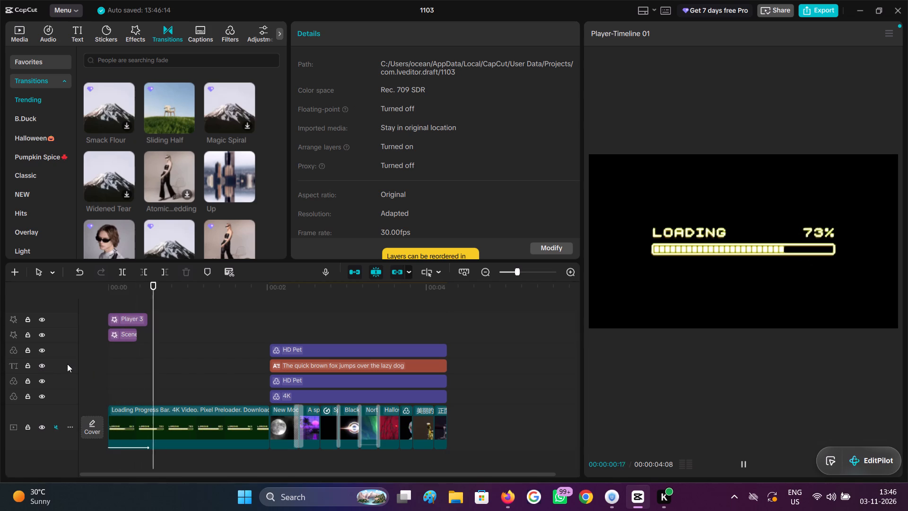
pyautogui.click(153, 364)
pyautogui.moveTo(153, 364); pyautogui.dragTo(93, 369)
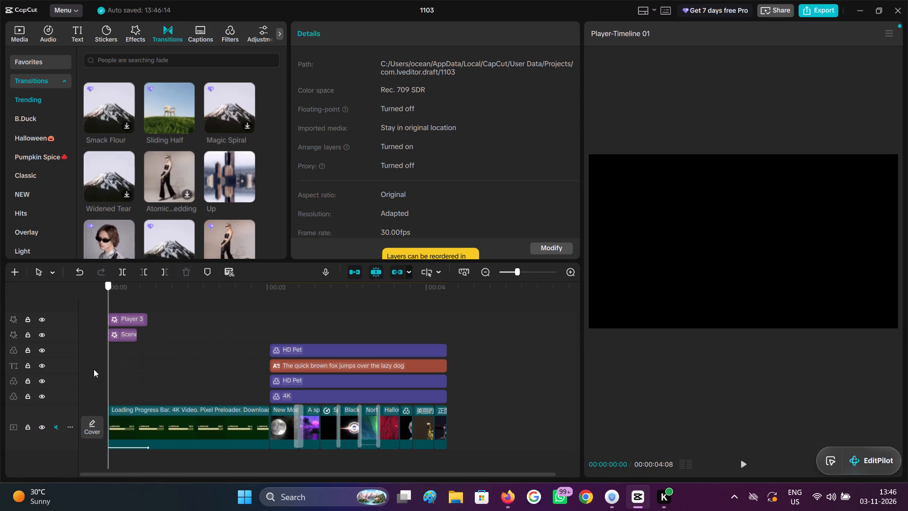
pyautogui.press('space')
pyautogui.press('space')
pyautogui.click(126, 334)
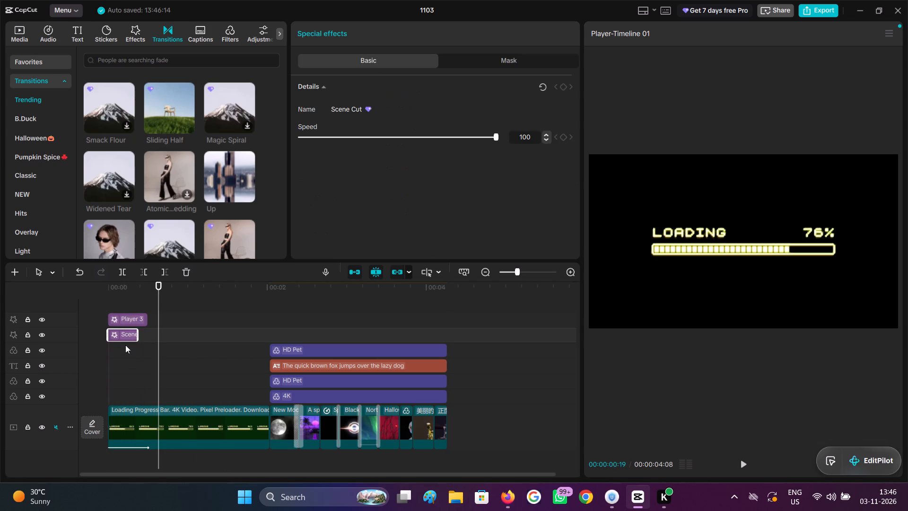
pyautogui.doubleClick(125, 350)
pyautogui.click(129, 319)
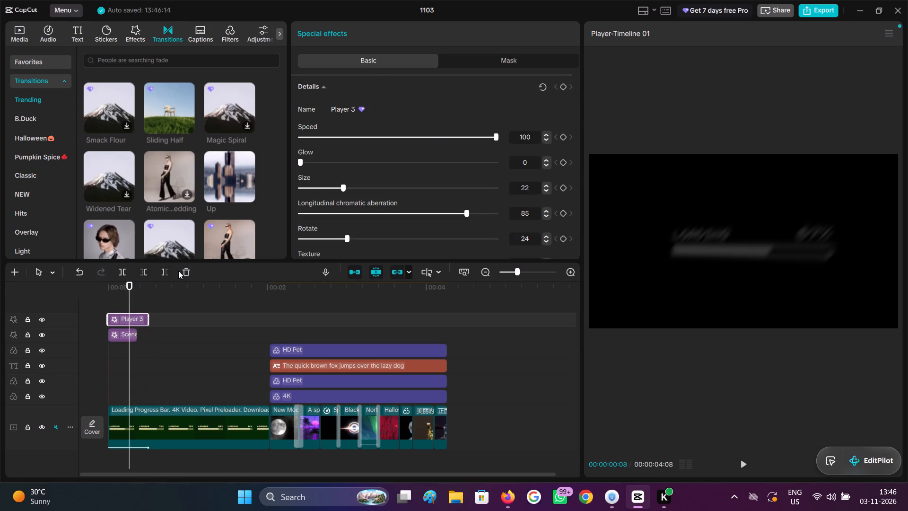
pyautogui.click(183, 271)
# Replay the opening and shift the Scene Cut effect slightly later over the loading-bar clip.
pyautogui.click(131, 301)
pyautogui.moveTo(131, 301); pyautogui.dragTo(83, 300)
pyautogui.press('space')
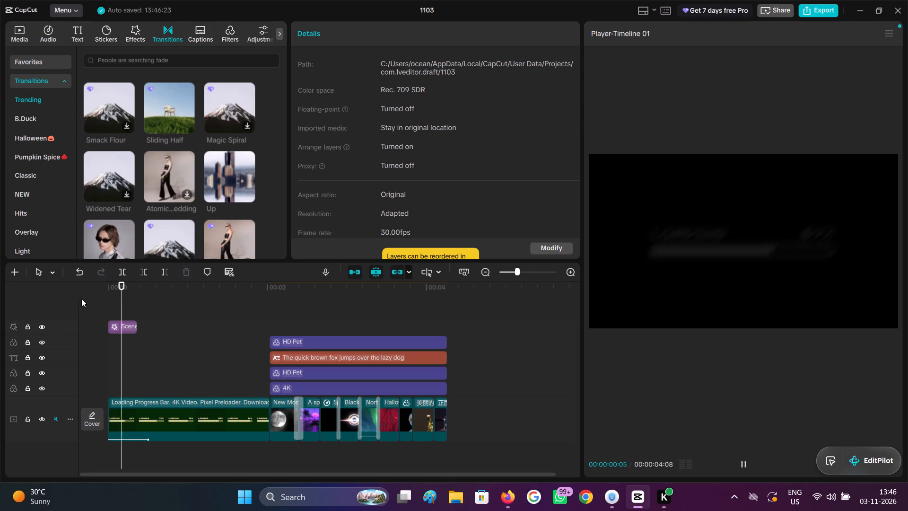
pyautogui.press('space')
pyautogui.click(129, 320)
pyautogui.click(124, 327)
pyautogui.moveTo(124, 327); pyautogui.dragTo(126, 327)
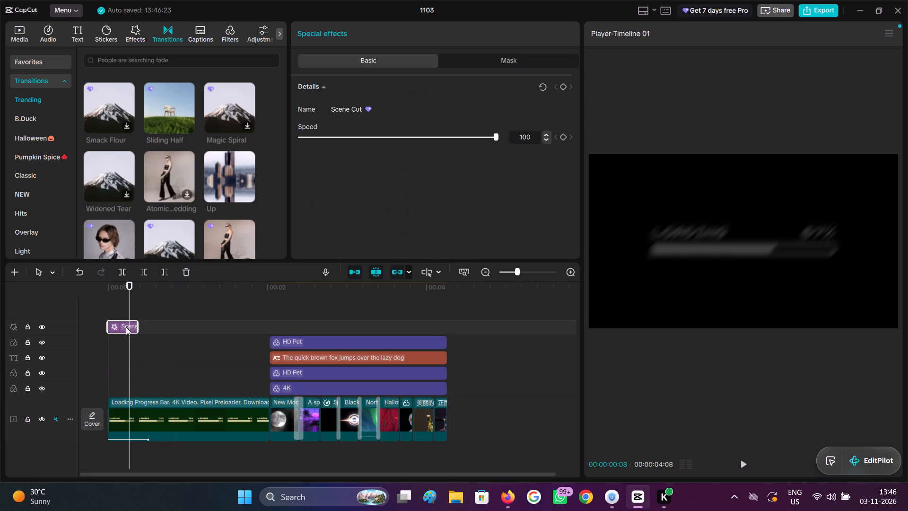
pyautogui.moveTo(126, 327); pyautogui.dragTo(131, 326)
# Play the opening from the start and delete the Scene Cut effect.
pyautogui.click(117, 311)
pyautogui.moveTo(117, 311); pyautogui.dragTo(81, 315)
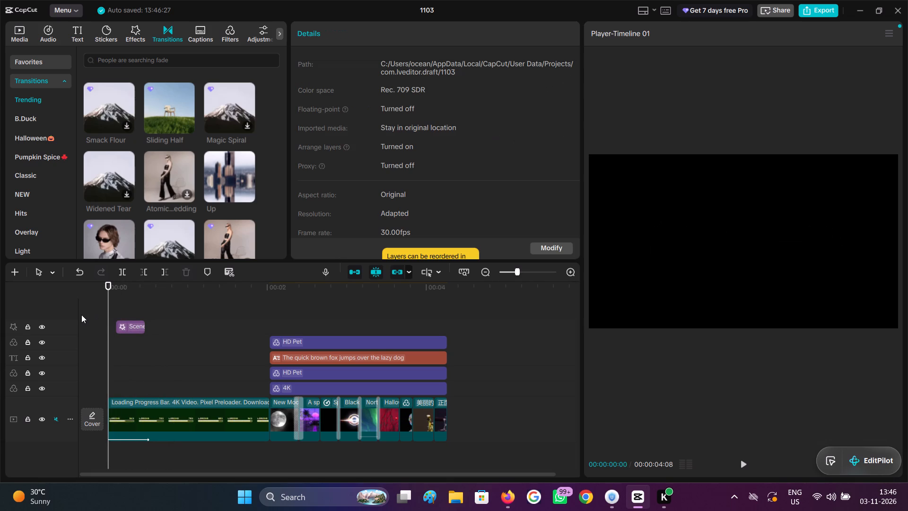
pyautogui.press('space')
pyautogui.press('space')
pyautogui.click(134, 330)
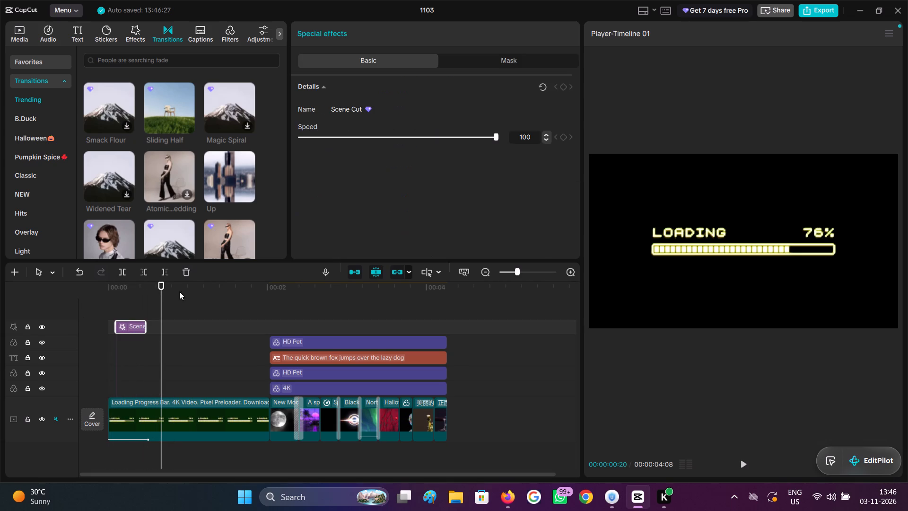
pyautogui.click(180, 276)
# Remove the entrance animation from the loading progress bar clip.
pyautogui.click(140, 410)
pyautogui.click(396, 36)
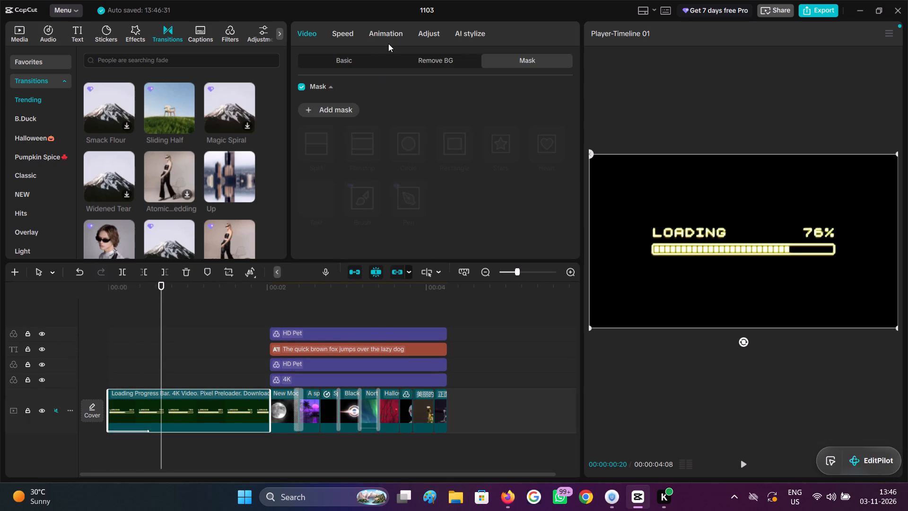
pyautogui.click(315, 140)
# Preview the loading progress bar clip and cut off its part before 00:00:01:04.
pyautogui.click(127, 344)
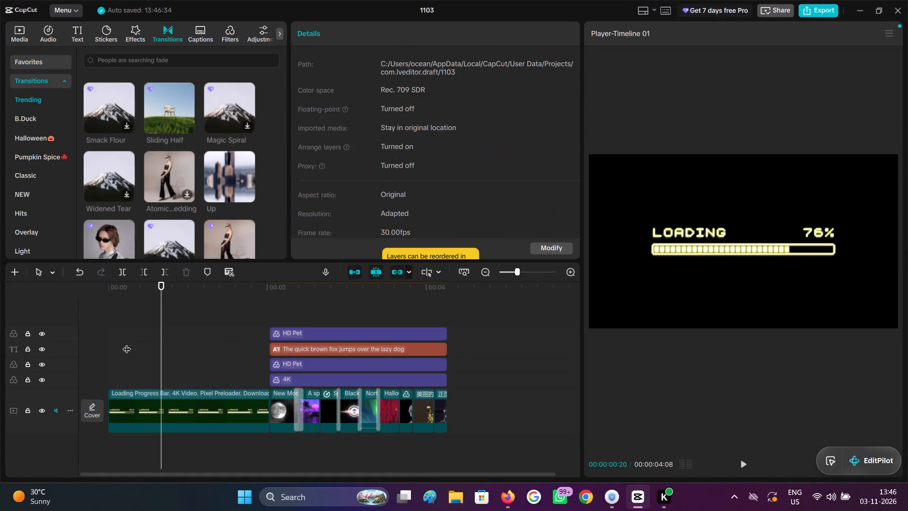
pyautogui.moveTo(127, 343); pyautogui.dragTo(68, 350)
pyautogui.press('space')
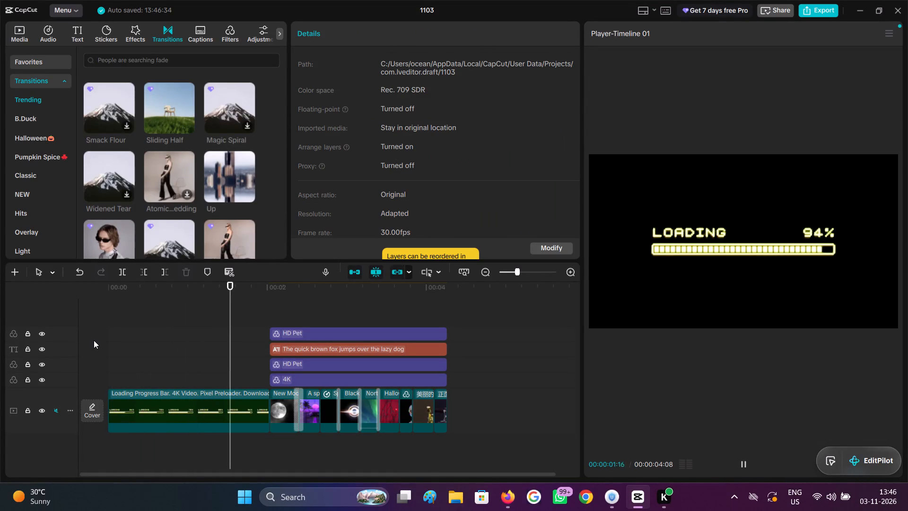
pyautogui.press('space')
pyautogui.click(141, 352)
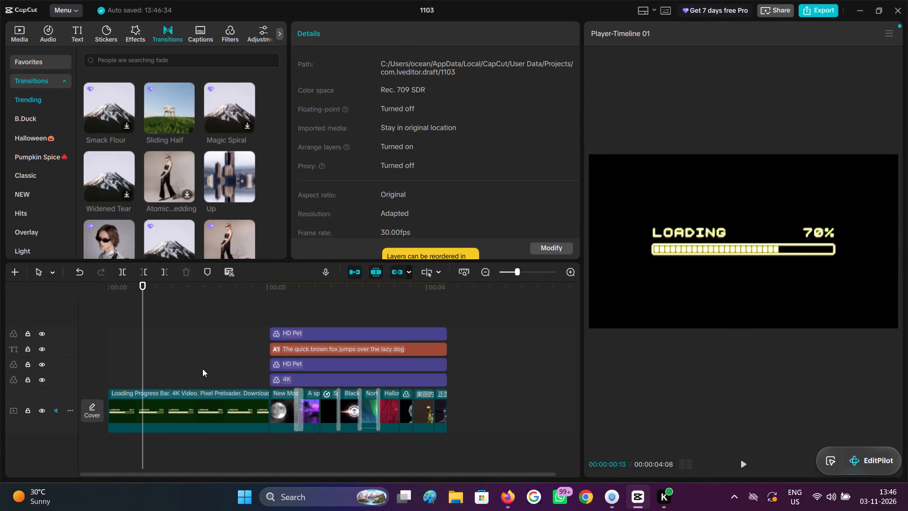
pyautogui.press('space')
pyautogui.press('space')
pyautogui.press('space')
pyautogui.press('space')
pyautogui.click(187, 423)
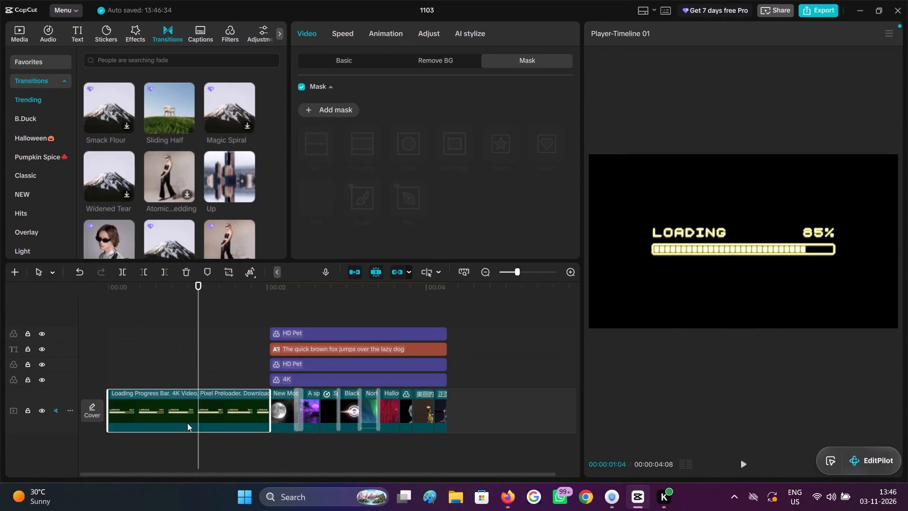
pyautogui.click(148, 274)
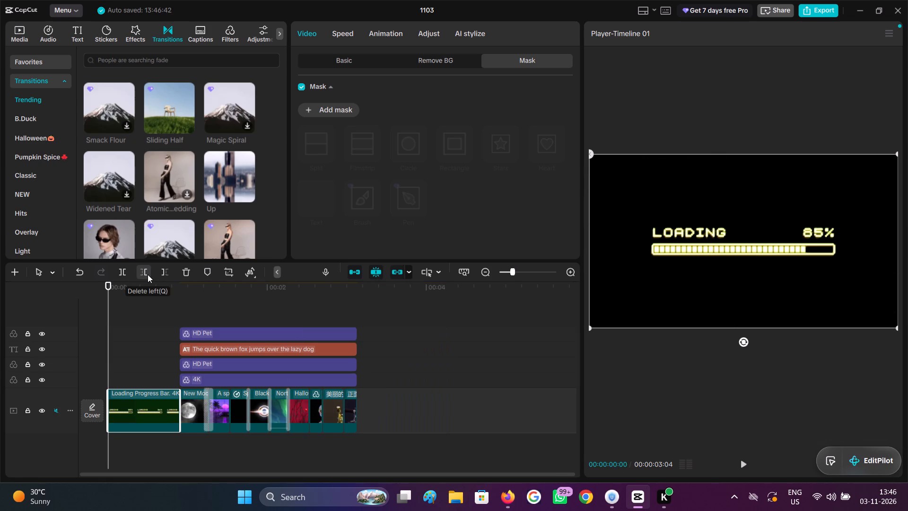
# Review the shortened montage and delete the HD Pet filter between the text and 4K layers.
pyautogui.press('space')
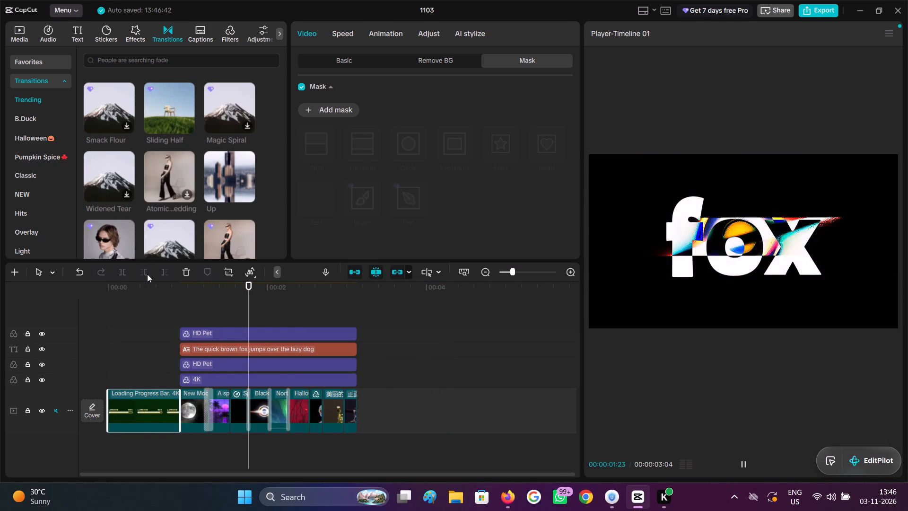
pyautogui.press('space')
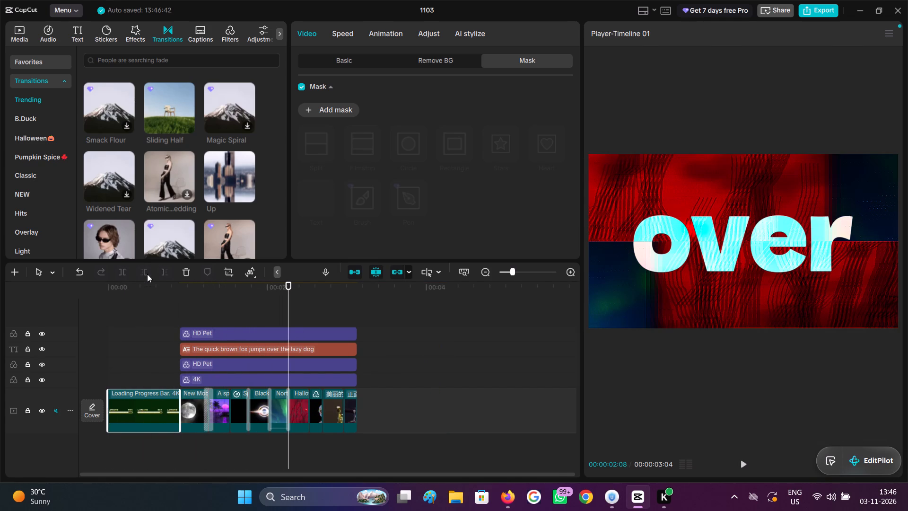
pyautogui.click(184, 319)
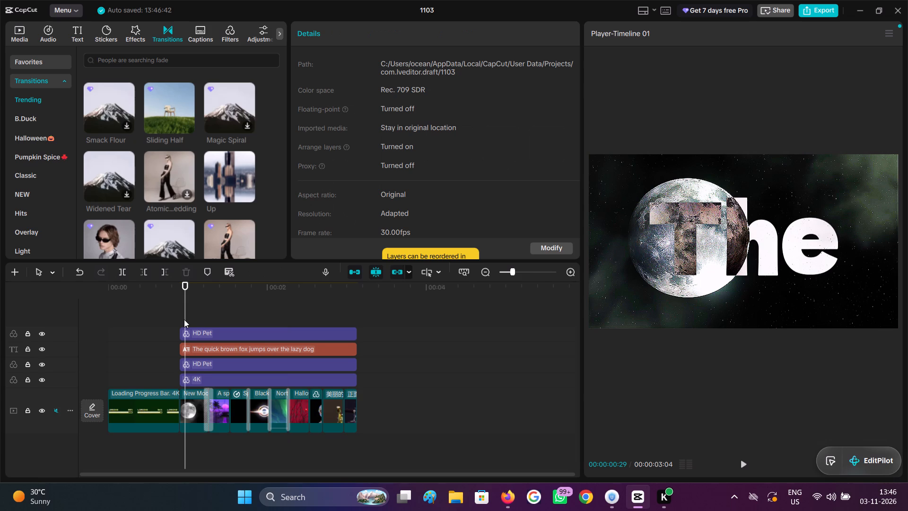
pyautogui.keyDown('ctrl'); pyautogui.scroll(7, 184, 319); pyautogui.keyUp('ctrl')
pyautogui.press('space')
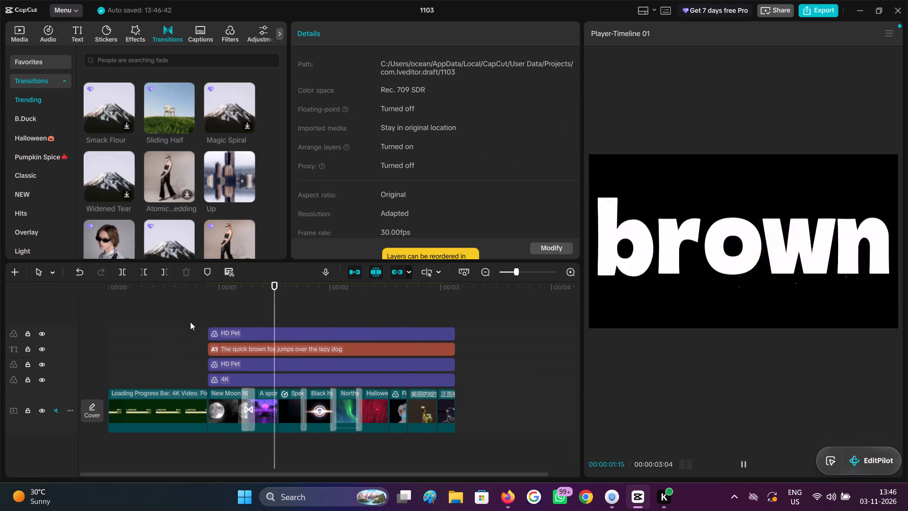
pyautogui.press('space')
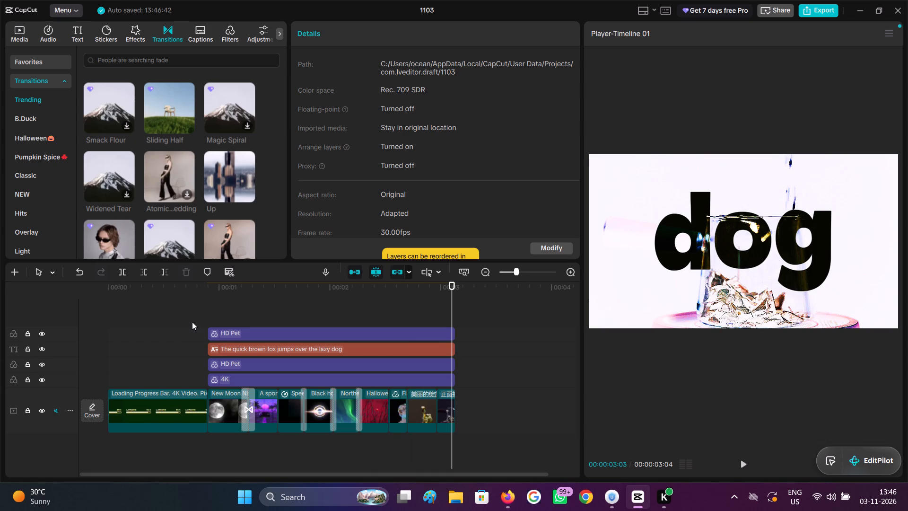
pyautogui.click(220, 317)
pyautogui.moveTo(220, 317); pyautogui.dragTo(230, 319)
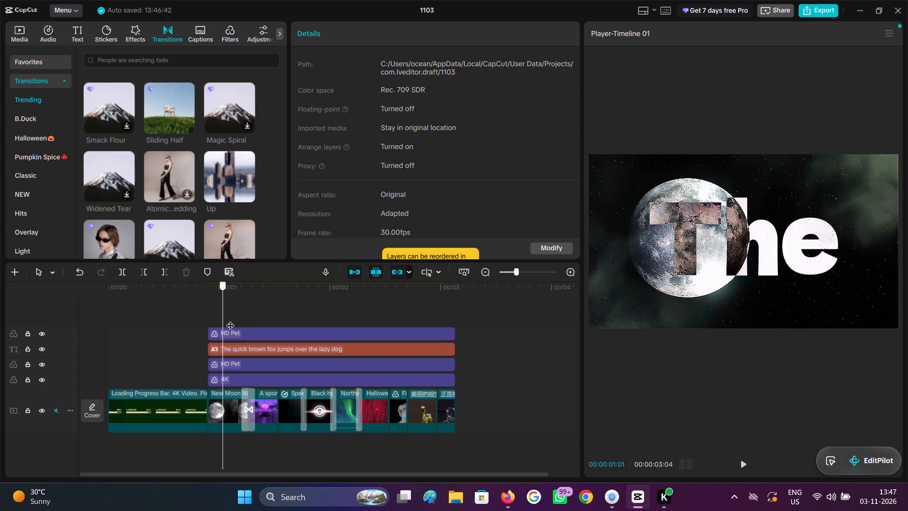
pyautogui.moveTo(230, 319); pyautogui.dragTo(263, 330)
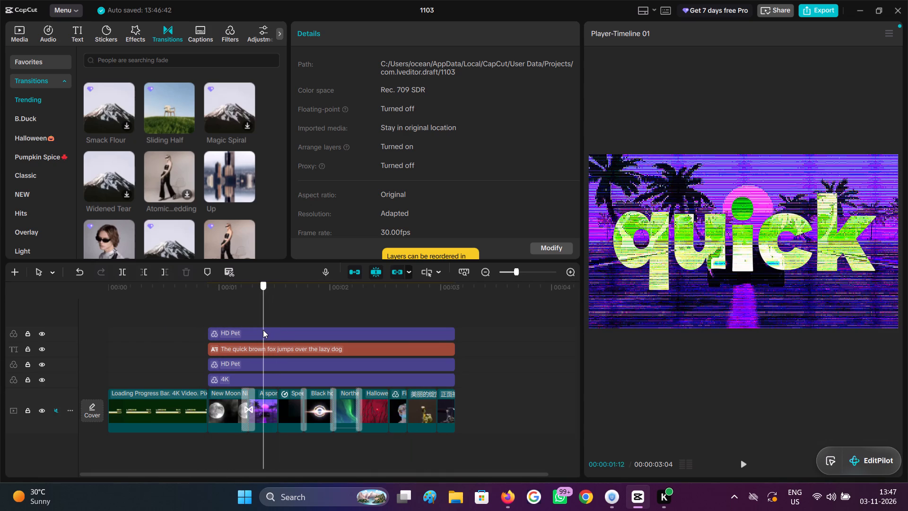
pyautogui.moveTo(263, 330); pyautogui.dragTo(266, 330)
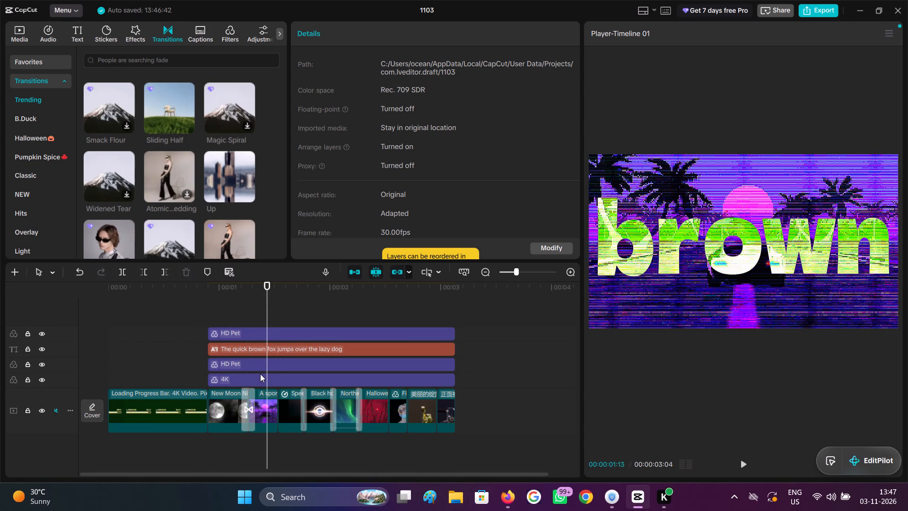
pyautogui.click(263, 365)
pyautogui.click(188, 273)
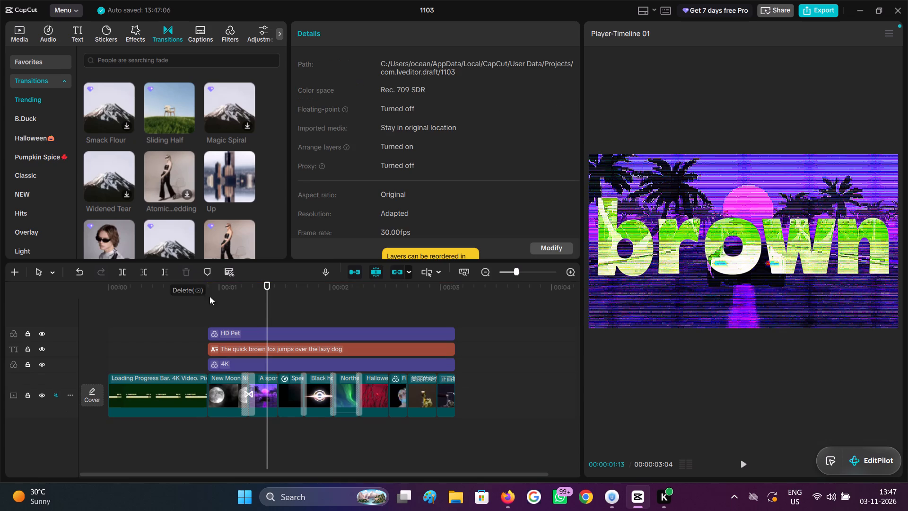
# Play the montage from just before the first word to the final clip to examine its look with one HD Pet filter.
pyautogui.click(229, 314)
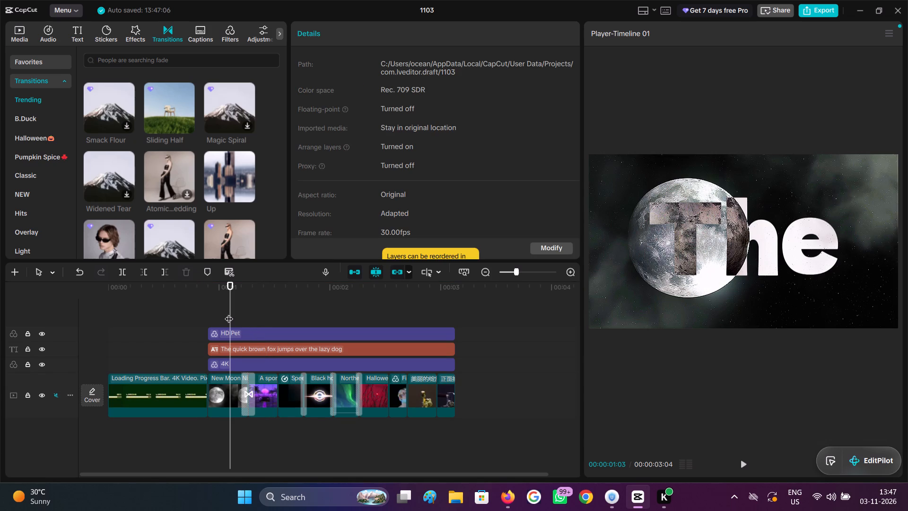
pyautogui.click(215, 309)
pyautogui.moveTo(215, 309); pyautogui.dragTo(207, 312)
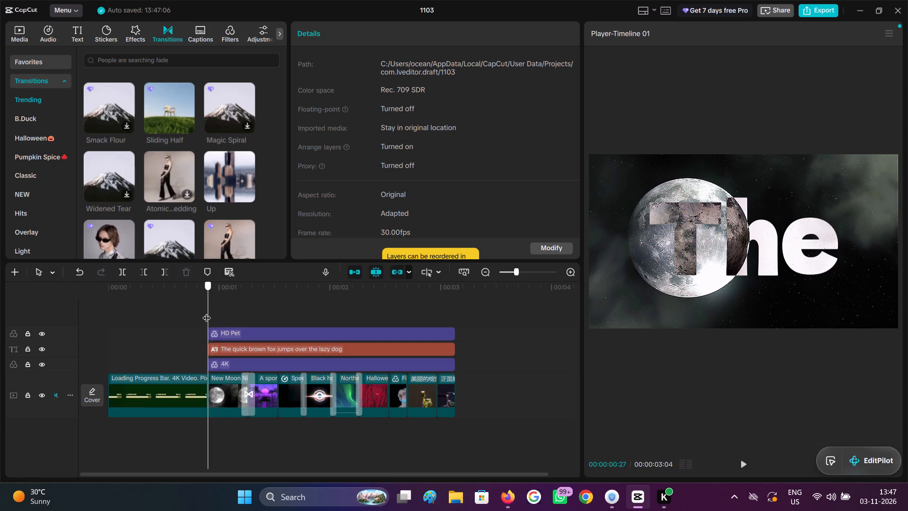
pyautogui.moveTo(207, 312); pyautogui.dragTo(205, 312)
pyautogui.press('space')
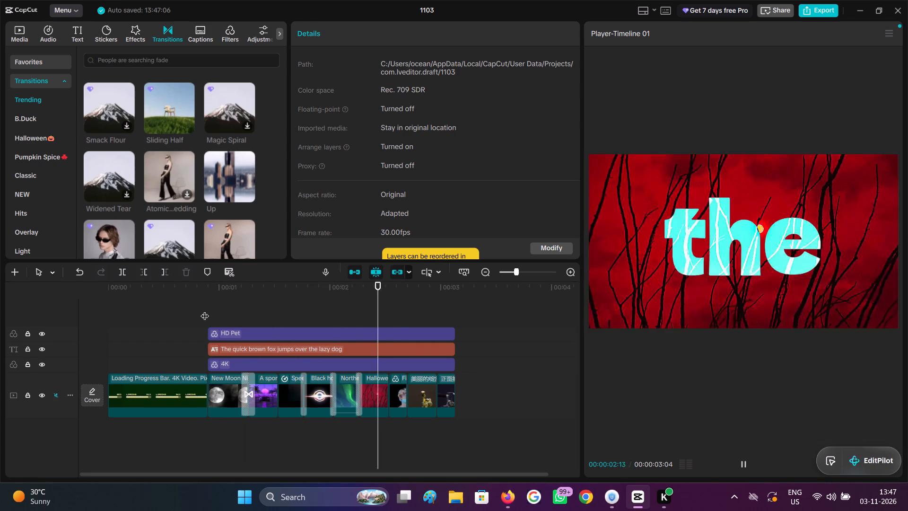
pyautogui.press('space')
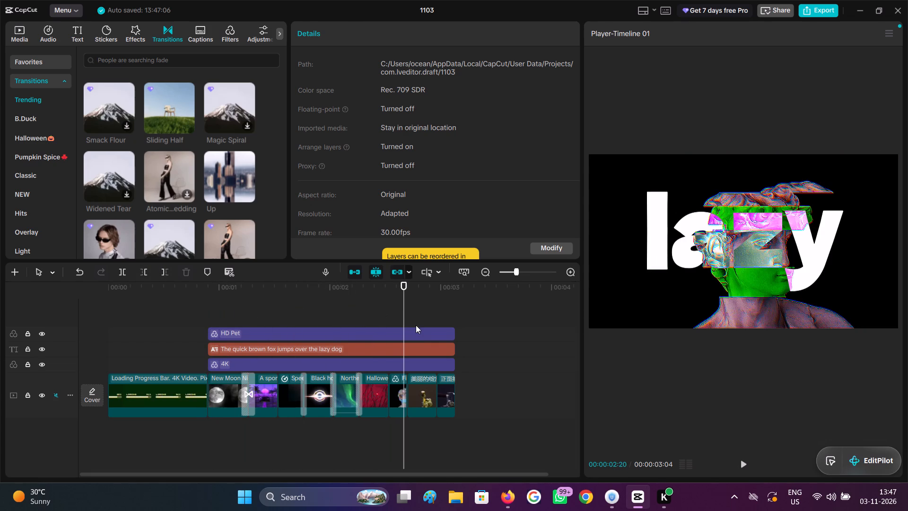
pyautogui.press('space')
pyautogui.press('space')
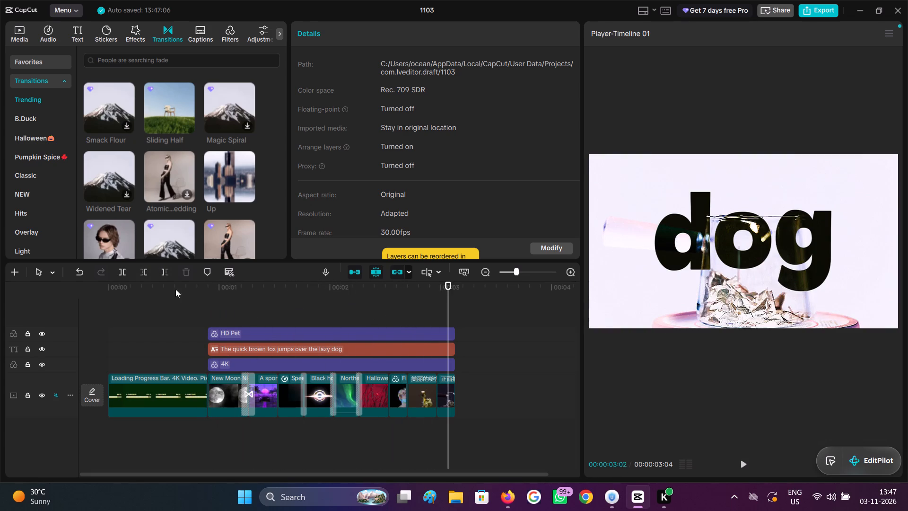
# Play the montage from the loading intro to the word "the" and try out the HD Pet filter's intensity, ending at 100.
pyautogui.click(175, 289)
pyautogui.press('space')
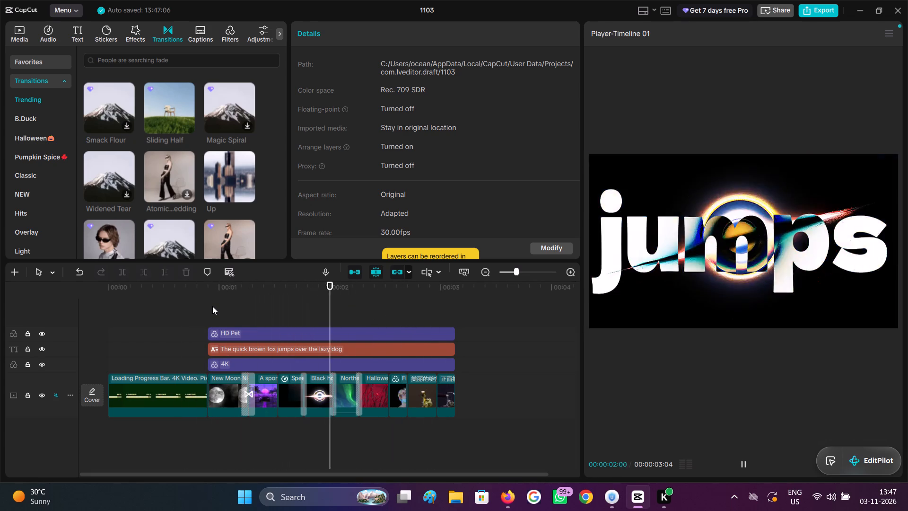
pyautogui.press('space')
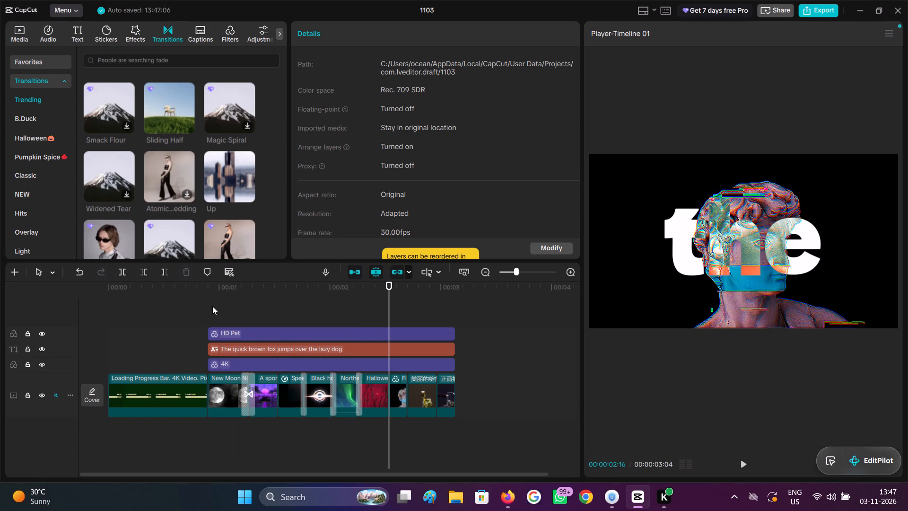
pyautogui.click(296, 335)
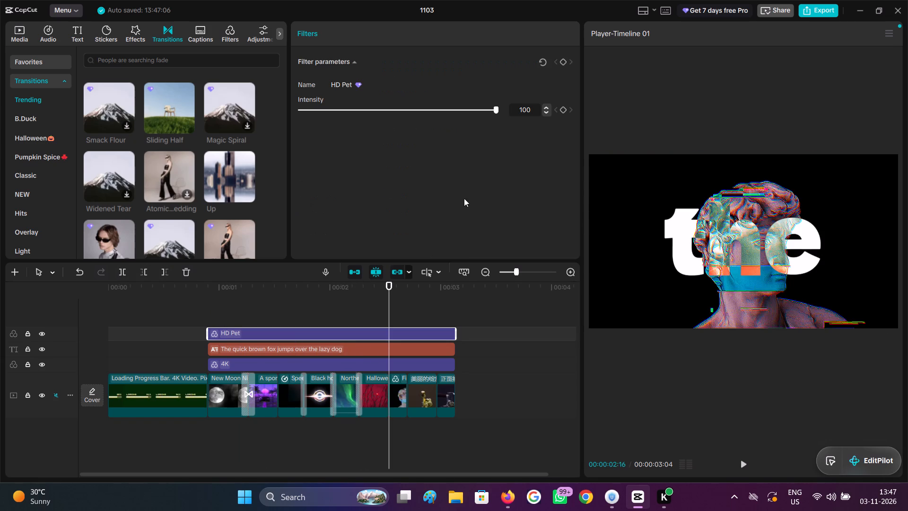
pyautogui.moveTo(446, 112); pyautogui.dragTo(576, 113)
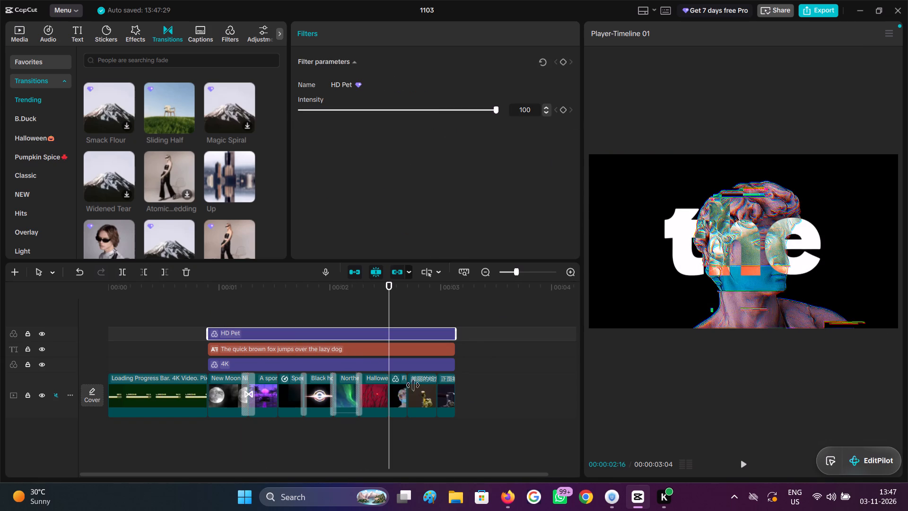
# Compare the 4K filter at intensity 100 and 0, delete that filter, and check the first words without it.
pyautogui.click(408, 365)
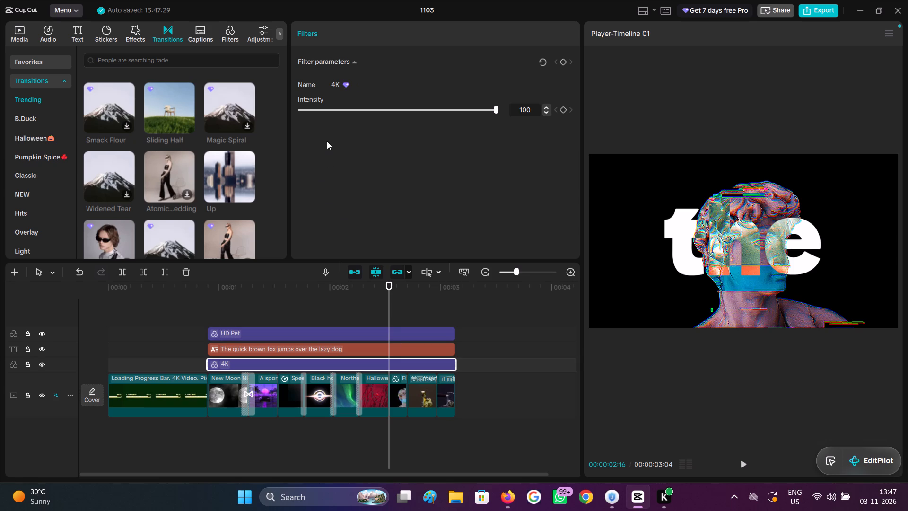
pyautogui.moveTo(334, 111); pyautogui.dragTo(623, 114)
pyautogui.moveTo(623, 114); pyautogui.dragTo(250, 128)
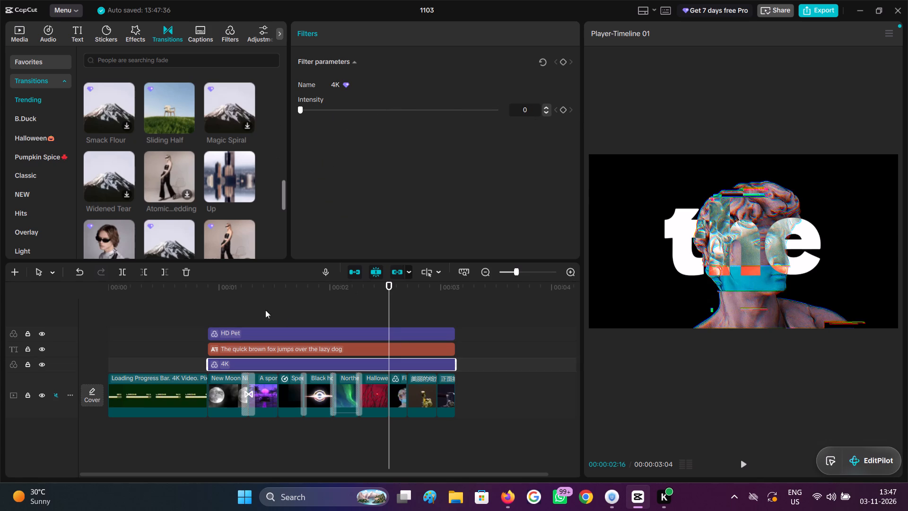
pyautogui.click(189, 274)
pyautogui.click(232, 314)
pyautogui.moveTo(232, 314); pyautogui.dragTo(214, 314)
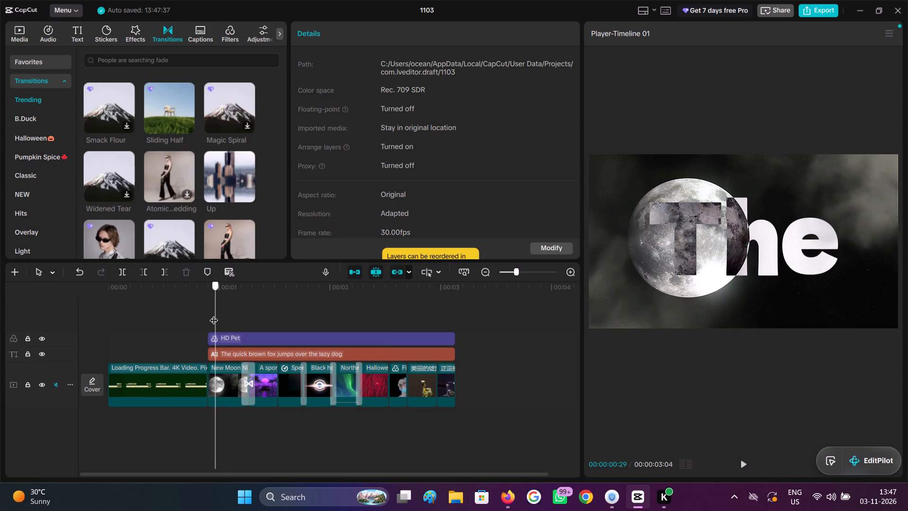
pyautogui.moveTo(214, 314); pyautogui.dragTo(282, 315)
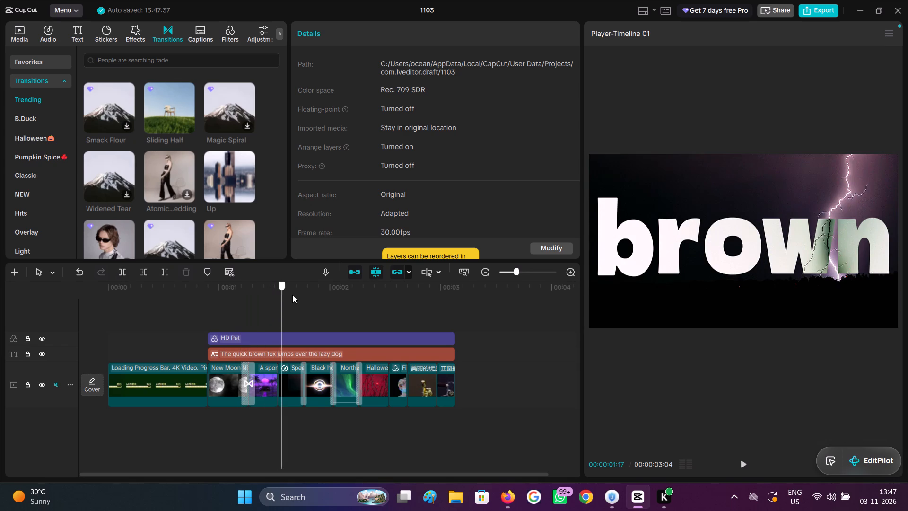
# Preview the Jitter Beat video effect and add it above the HD Pet filter, starting at the New Moon clip.
pyautogui.keyDown('ctrl'); pyautogui.scroll(2, 367, 310); pyautogui.keyUp('ctrl')
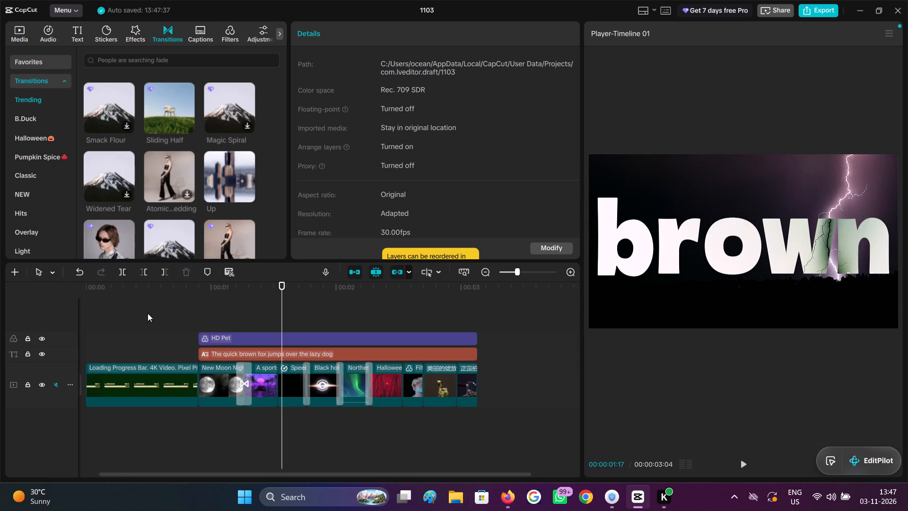
pyautogui.click(44, 174)
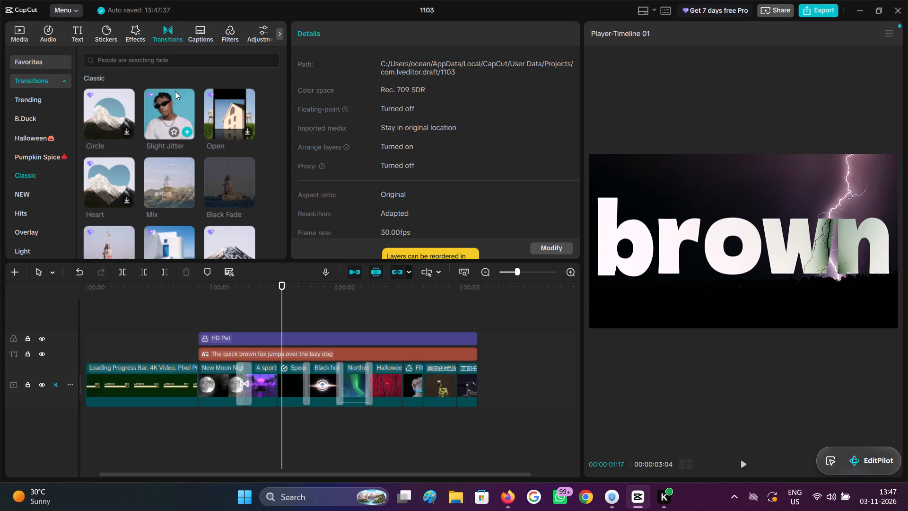
pyautogui.click(130, 33)
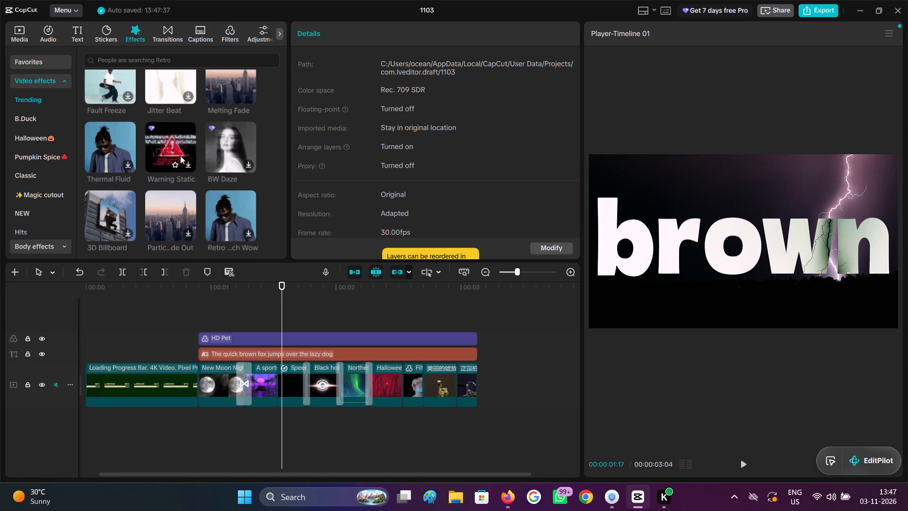
pyautogui.scroll(1, 190, 167)
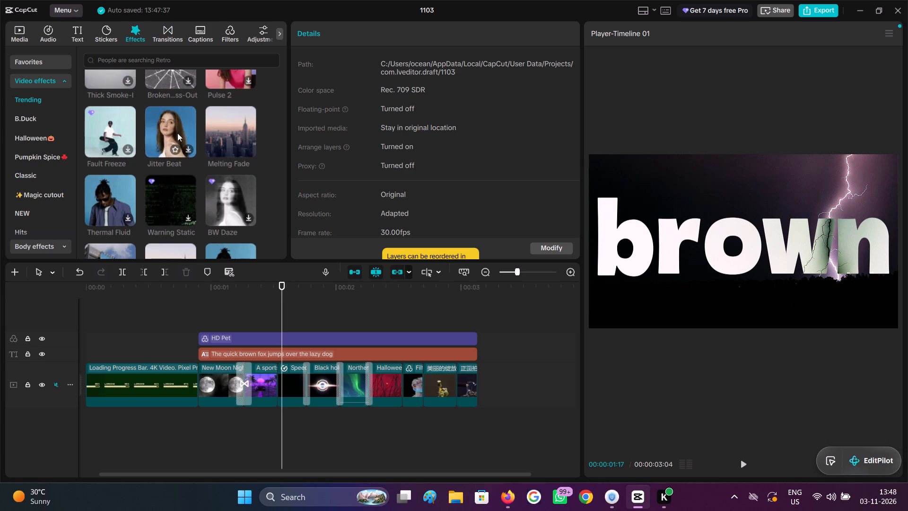
pyautogui.click(177, 133)
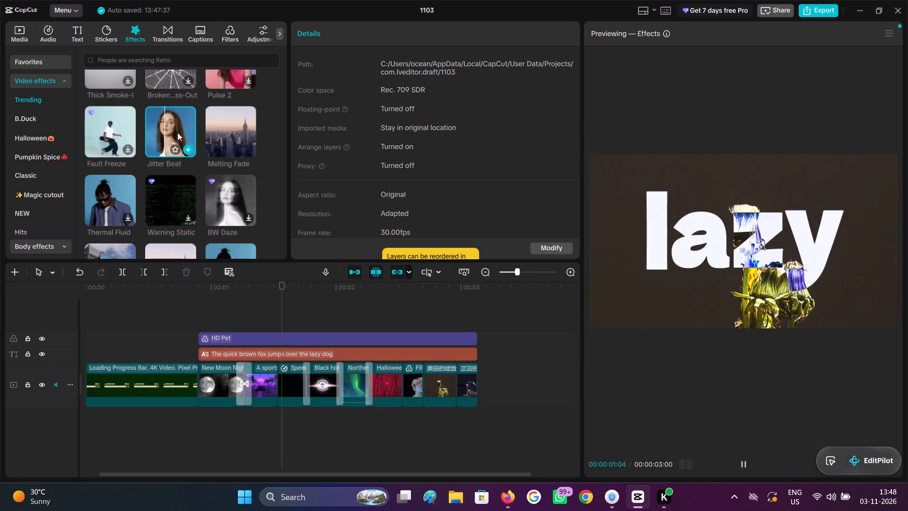
pyautogui.press('space')
pyautogui.moveTo(177, 132); pyautogui.dragTo(199, 324)
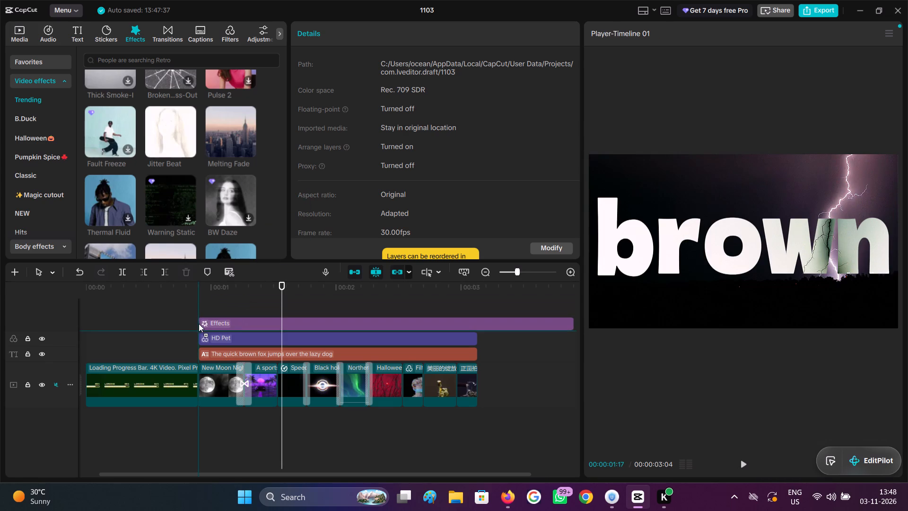
pyautogui.moveTo(199, 324); pyautogui.dragTo(201, 324)
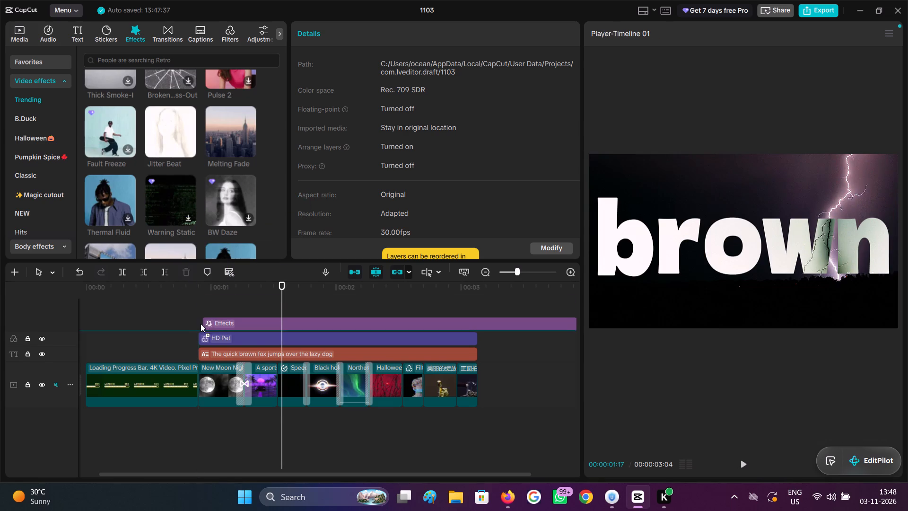
pyautogui.moveTo(201, 324); pyautogui.dragTo(198, 324)
# Scrub from the word "The" to "fox" to examine how the Jitter Beat effect looks on each clip.
pyautogui.click(204, 323)
pyautogui.moveTo(202, 322); pyautogui.dragTo(197, 320)
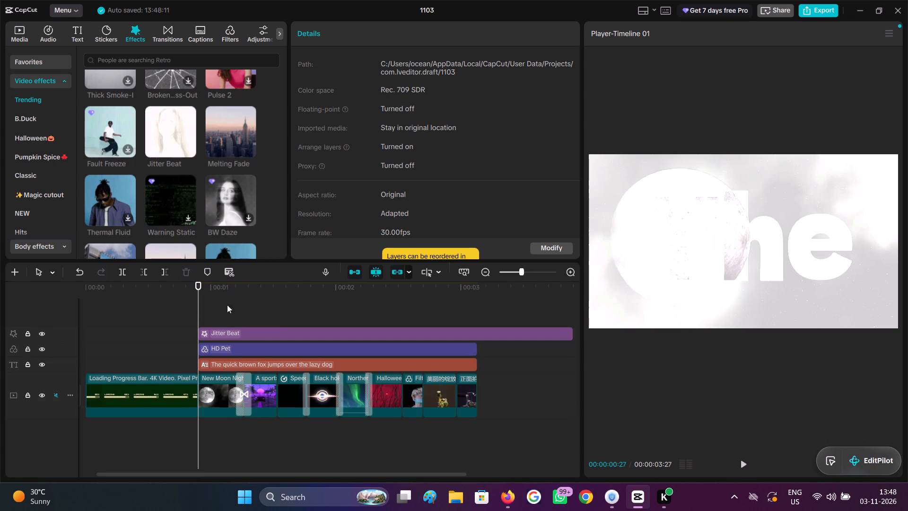
pyautogui.moveTo(200, 318); pyautogui.dragTo(221, 323)
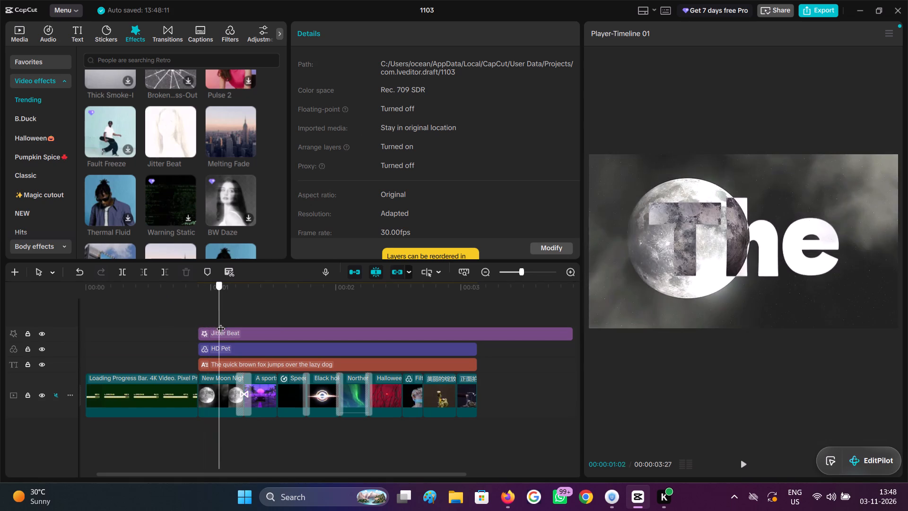
pyautogui.moveTo(221, 323); pyautogui.dragTo(228, 323)
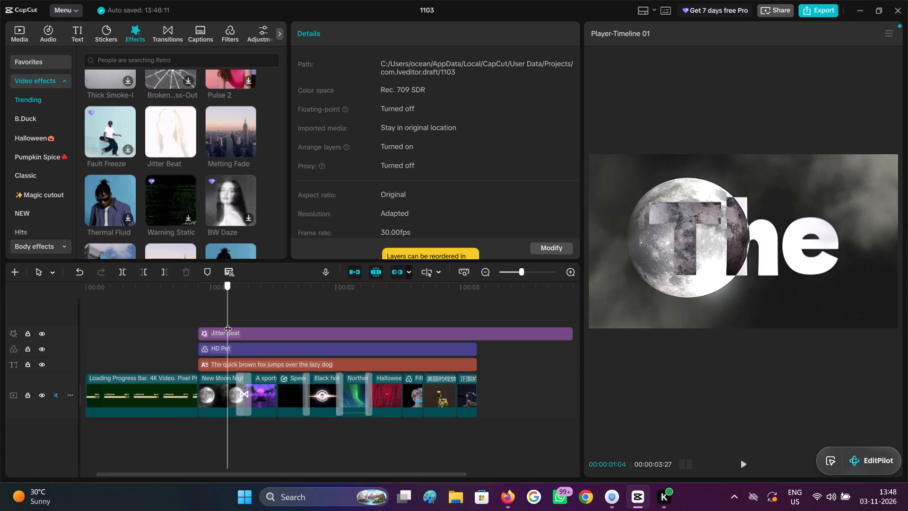
pyautogui.moveTo(228, 323); pyautogui.dragTo(228, 317)
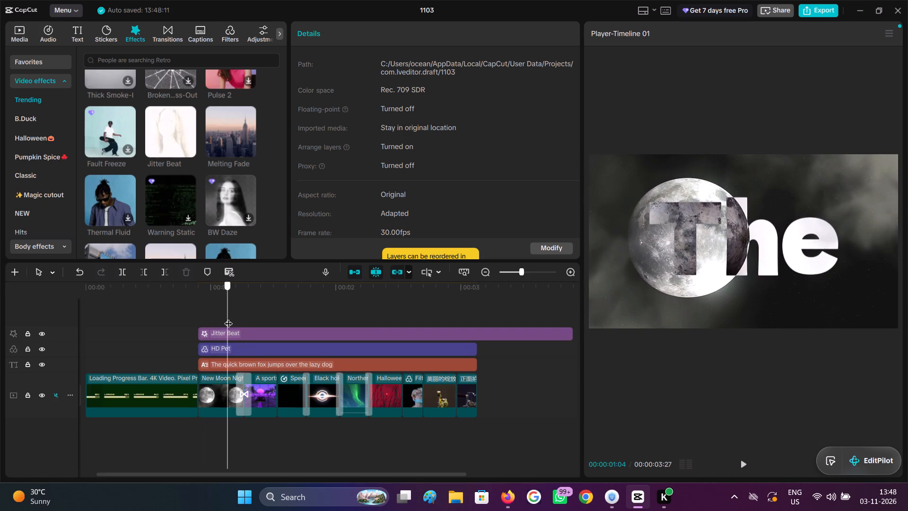
pyautogui.moveTo(228, 317); pyautogui.dragTo(242, 318)
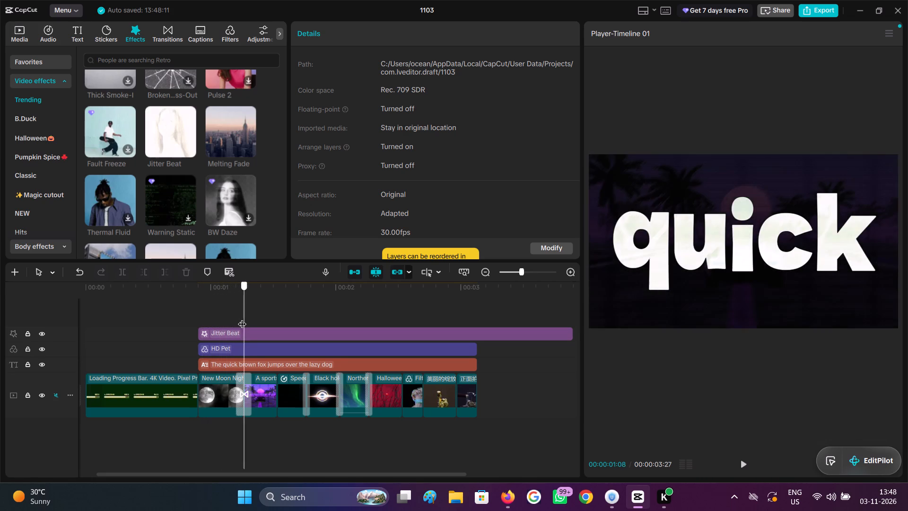
pyautogui.moveTo(242, 318); pyautogui.dragTo(244, 317)
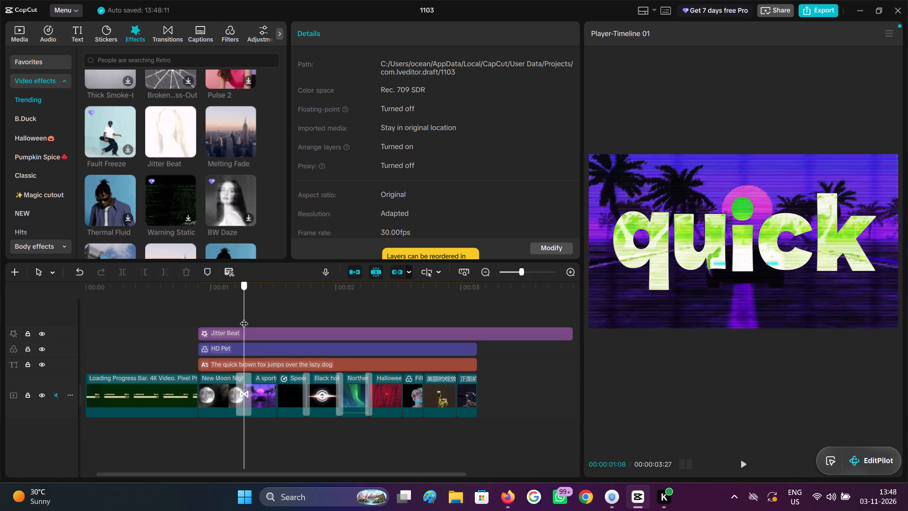
pyautogui.moveTo(244, 317); pyautogui.dragTo(236, 316)
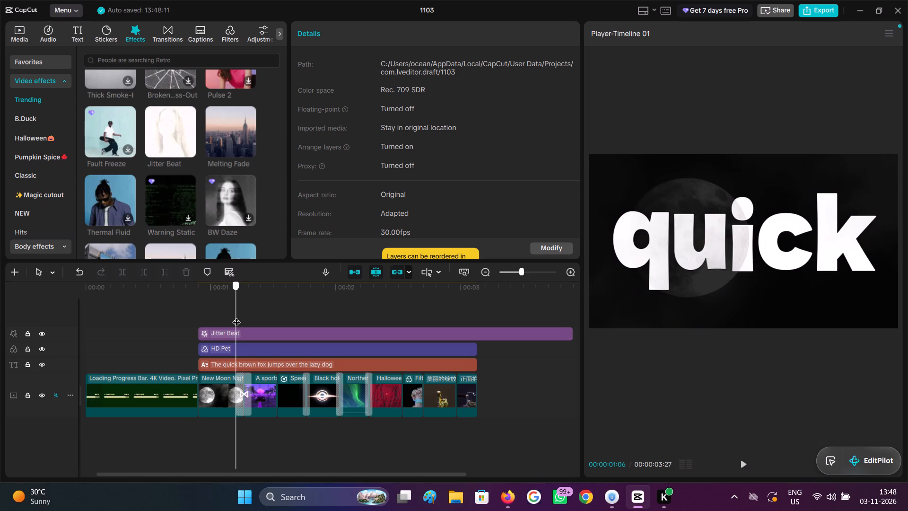
pyautogui.moveTo(236, 316); pyautogui.dragTo(242, 316)
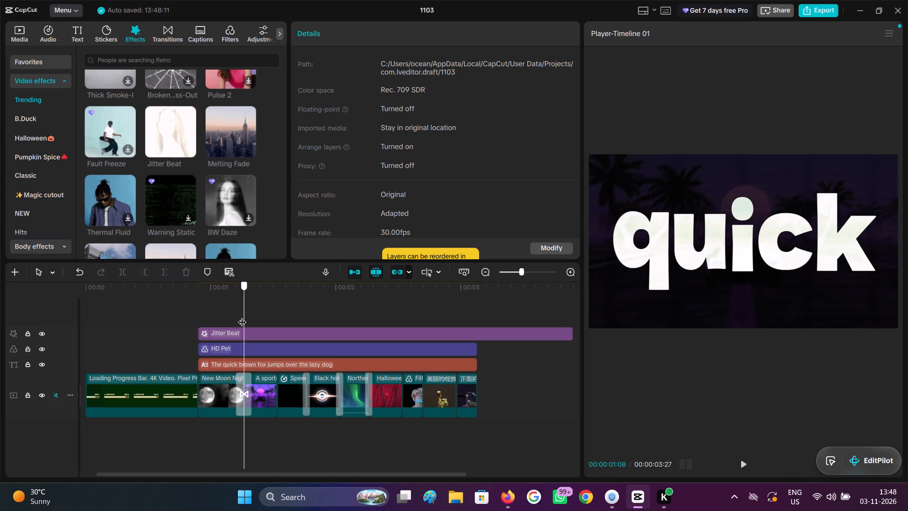
pyautogui.moveTo(242, 316); pyautogui.dragTo(278, 314)
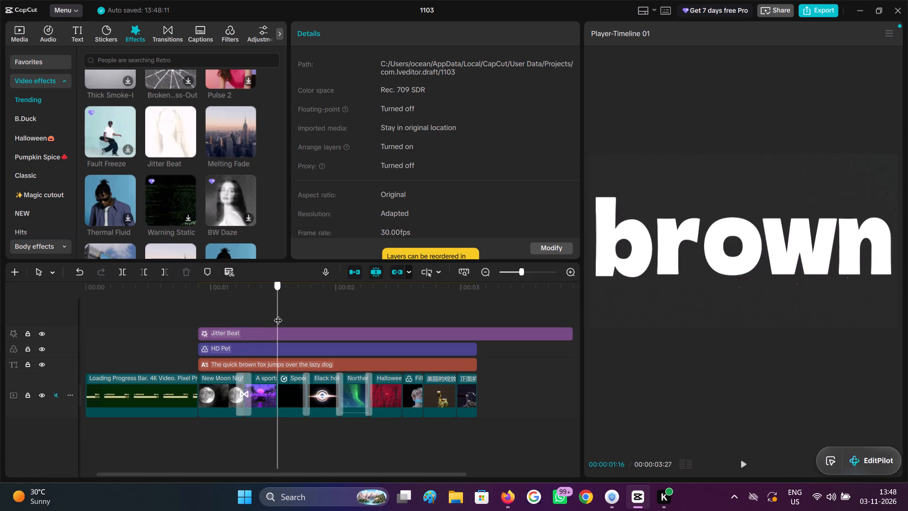
pyautogui.moveTo(278, 314); pyautogui.dragTo(311, 317)
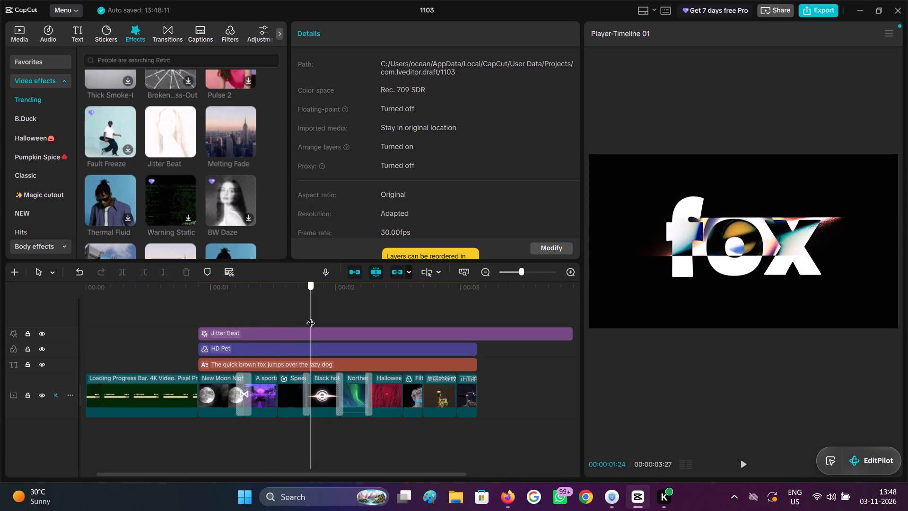
# Split the Jitter Beat effect at 00:00:01:16, where the word "brown" begins.
pyautogui.moveTo(311, 317); pyautogui.dragTo(278, 317)
pyautogui.click(280, 330)
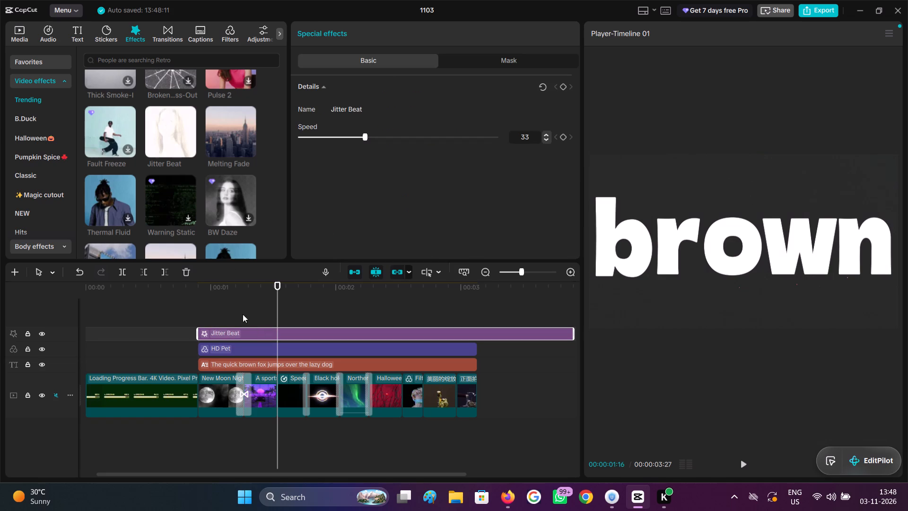
pyautogui.click(123, 275)
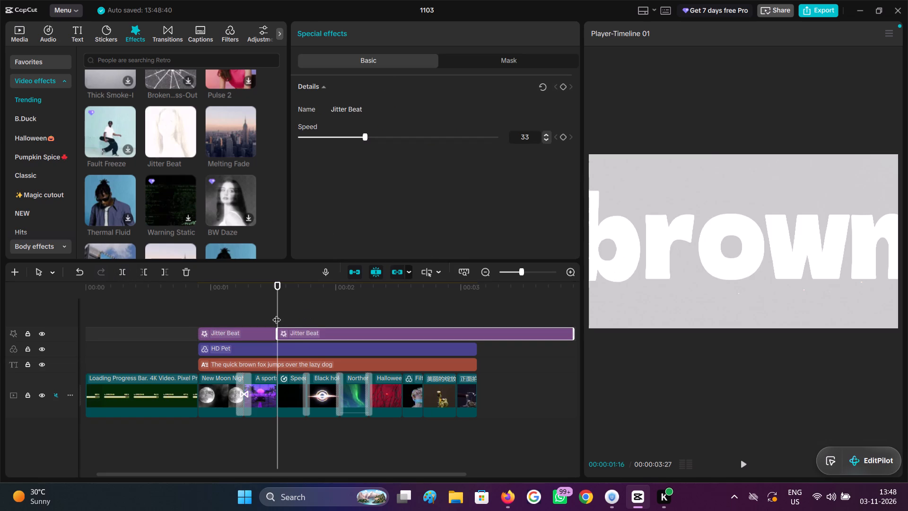
# Check the clips behind "brown" and "fox", and remove the Filmstrip mask from the black hole clip.
pyautogui.moveTo(277, 314); pyautogui.dragTo(303, 320)
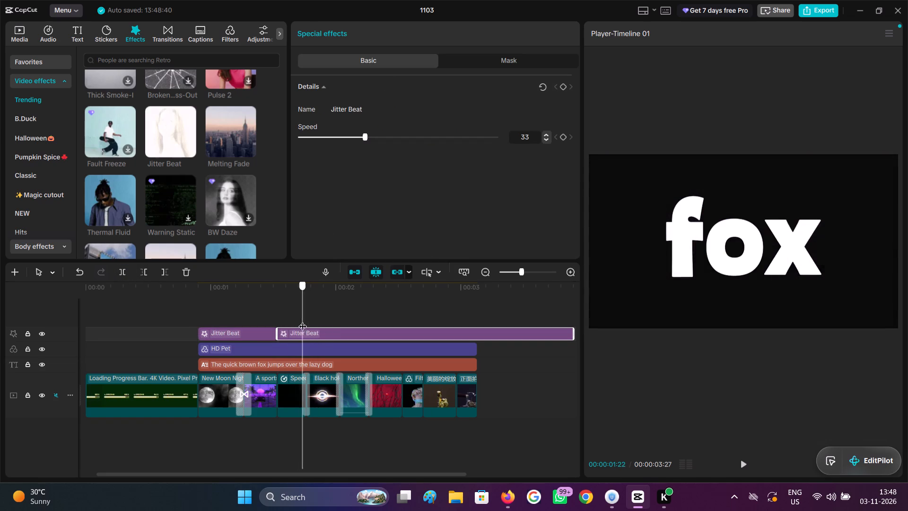
pyautogui.moveTo(303, 320); pyautogui.dragTo(288, 320)
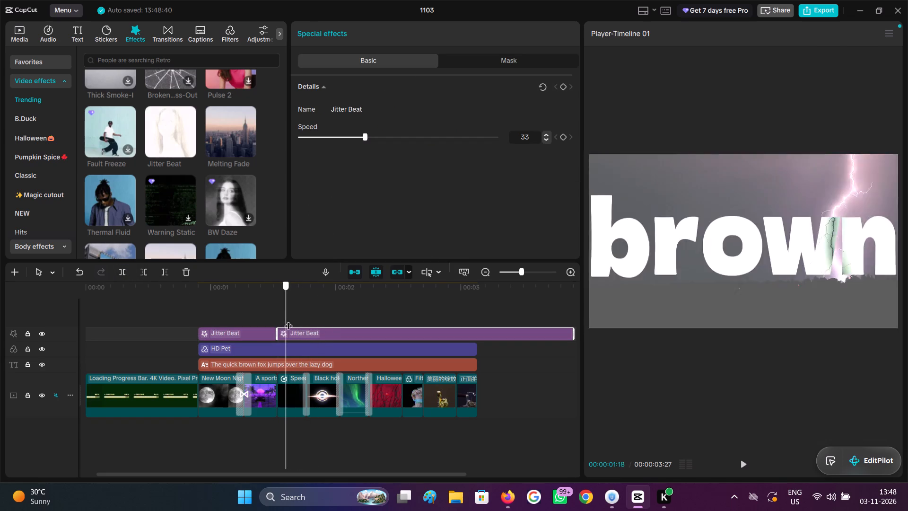
pyautogui.moveTo(288, 320); pyautogui.dragTo(320, 321)
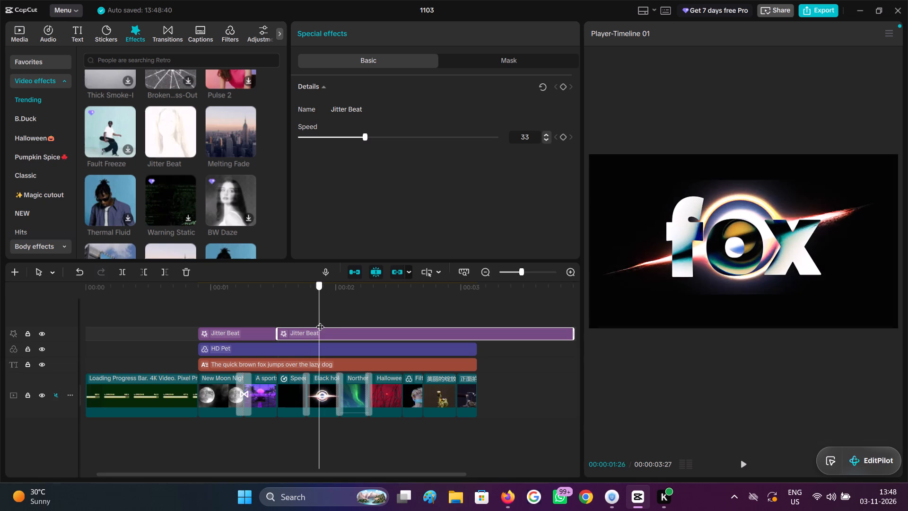
pyautogui.moveTo(320, 321); pyautogui.dragTo(323, 321)
pyautogui.click(323, 394)
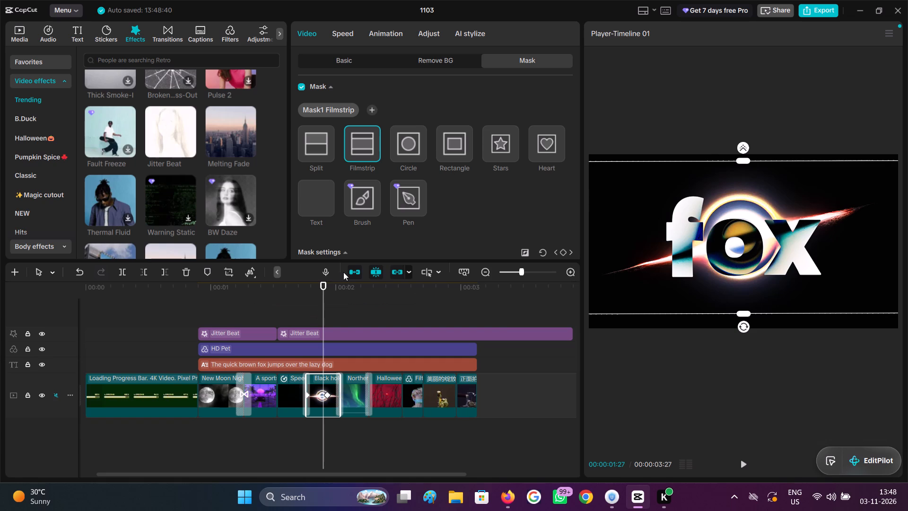
pyautogui.click(327, 397)
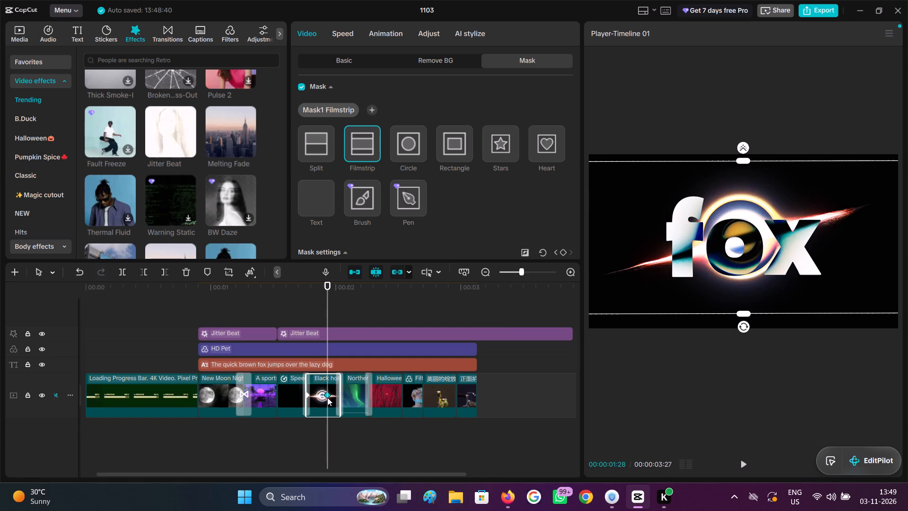
pyautogui.click(356, 102)
# Split the second Jitter Beat segment at 00:00:02:08, at the transition from the Northern Lights clip to the Halloween night clip.
pyautogui.click(311, 308)
pyautogui.moveTo(311, 308); pyautogui.dragTo(304, 305)
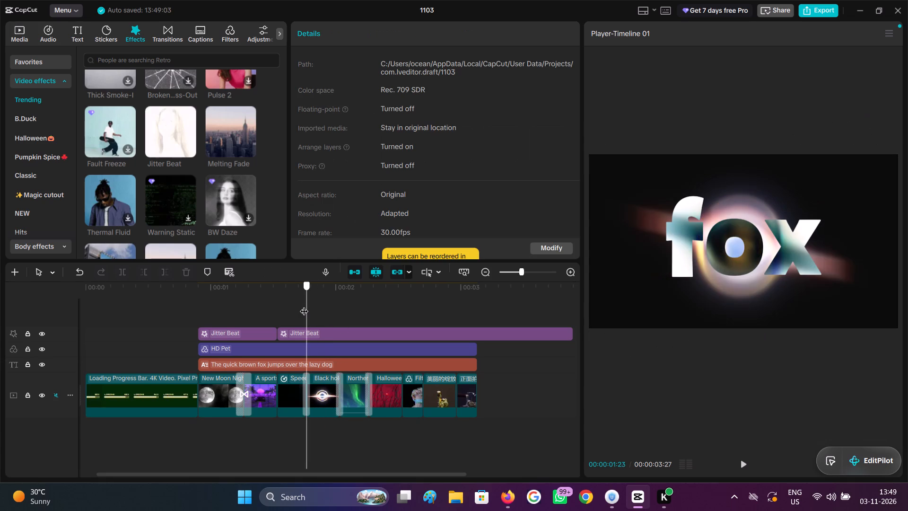
pyautogui.moveTo(304, 305); pyautogui.dragTo(297, 302)
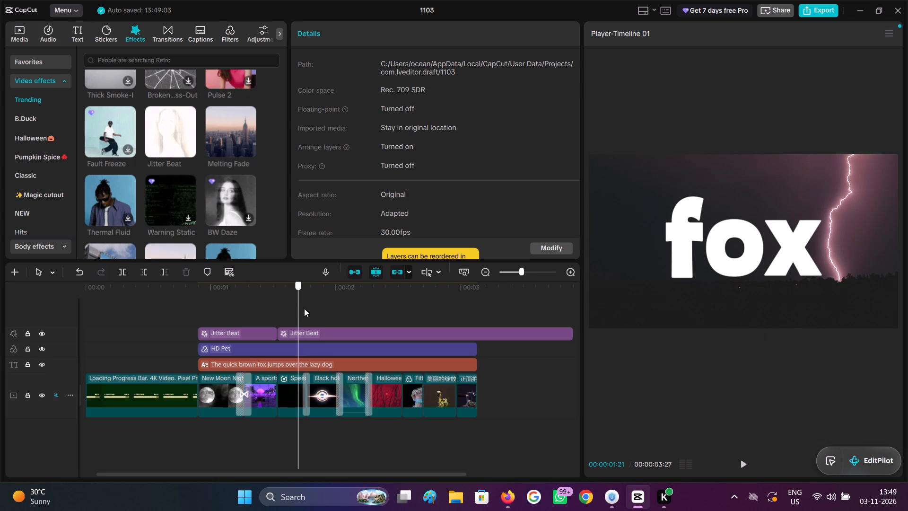
pyautogui.moveTo(297, 315); pyautogui.dragTo(324, 323)
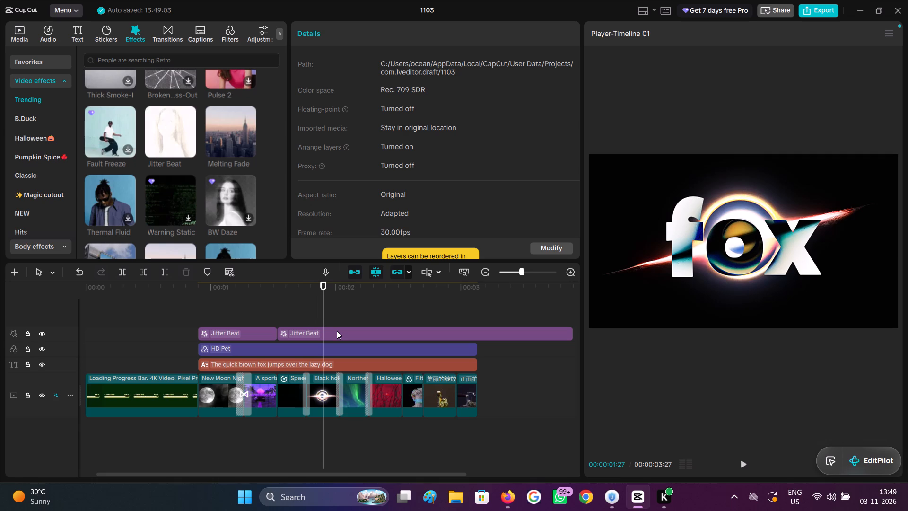
pyautogui.moveTo(338, 331); pyautogui.dragTo(348, 332)
pyautogui.moveTo(344, 333); pyautogui.dragTo(336, 335)
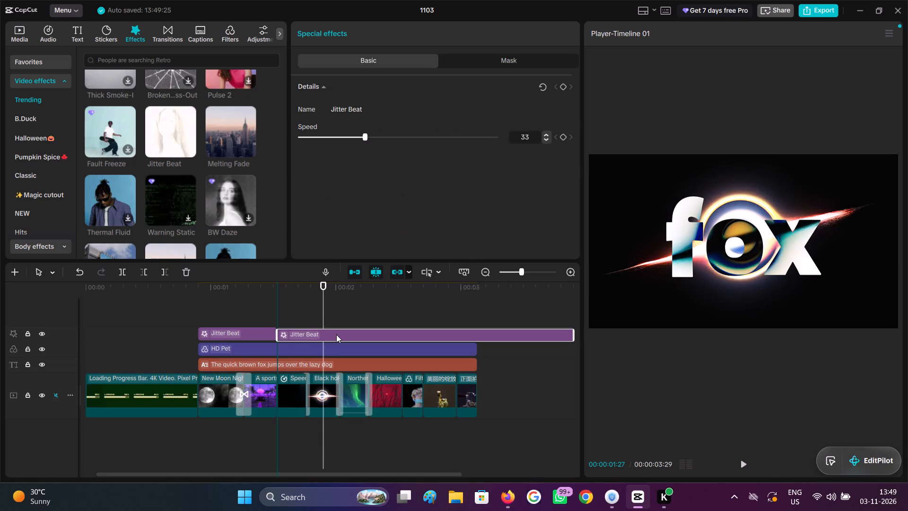
pyautogui.moveTo(336, 335); pyautogui.dragTo(335, 332)
pyautogui.moveTo(323, 320); pyautogui.dragTo(329, 320)
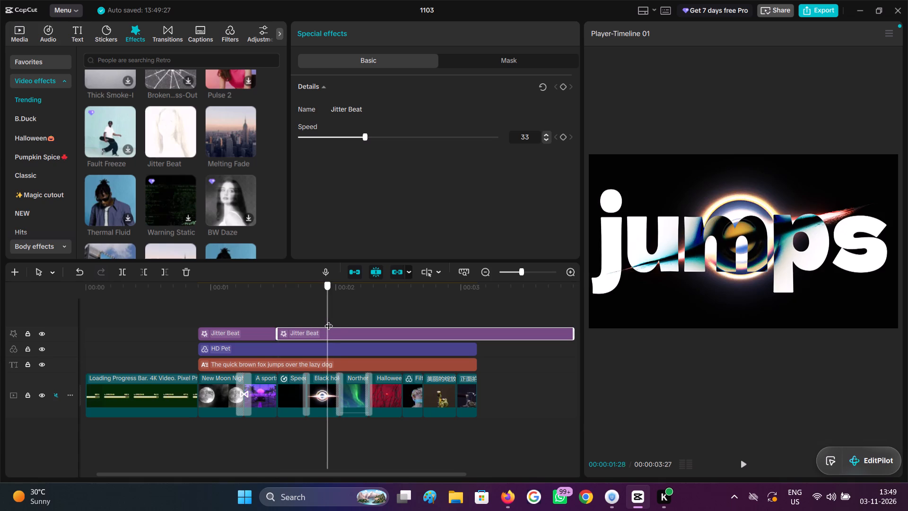
pyautogui.moveTo(329, 320); pyautogui.dragTo(332, 320)
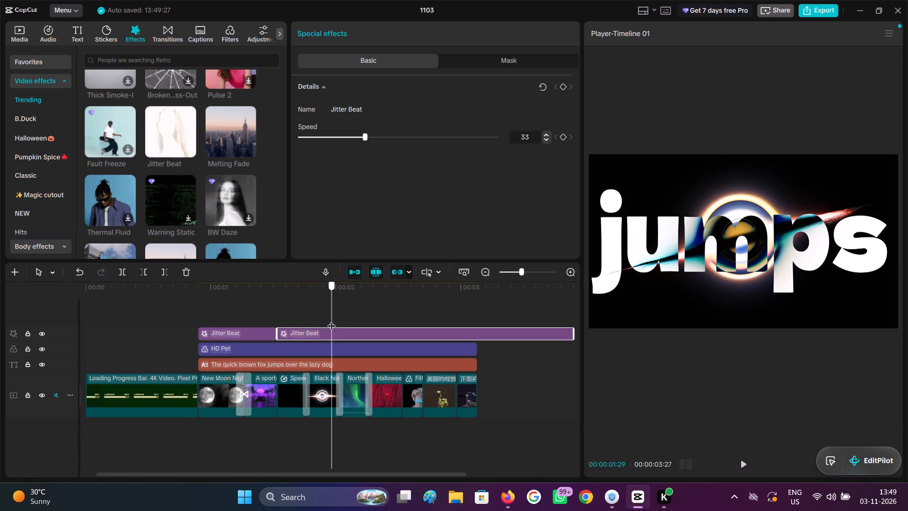
pyautogui.moveTo(332, 320); pyautogui.dragTo(336, 321)
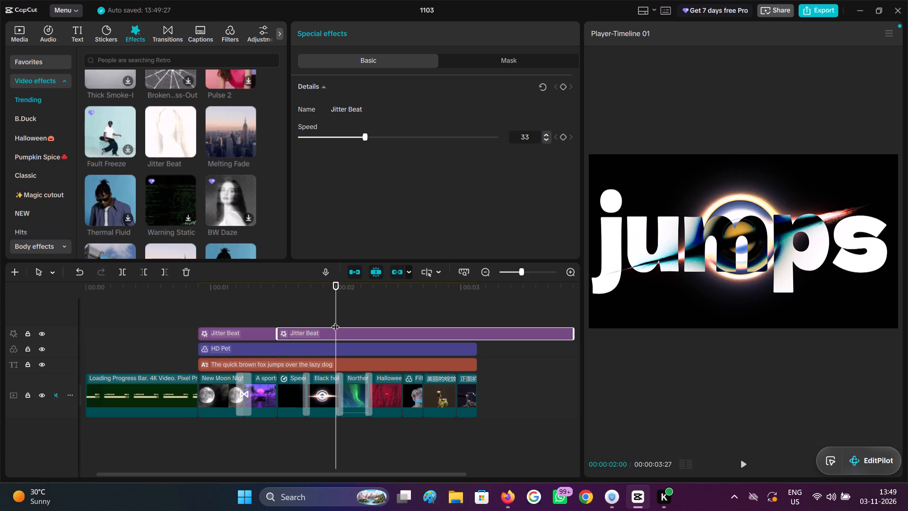
pyautogui.click(570, 276)
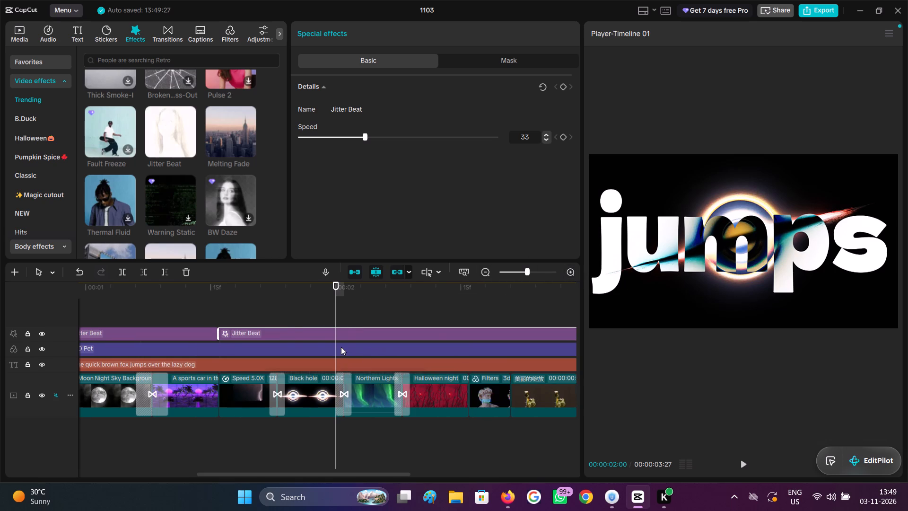
pyautogui.moveTo(335, 317); pyautogui.dragTo(401, 339)
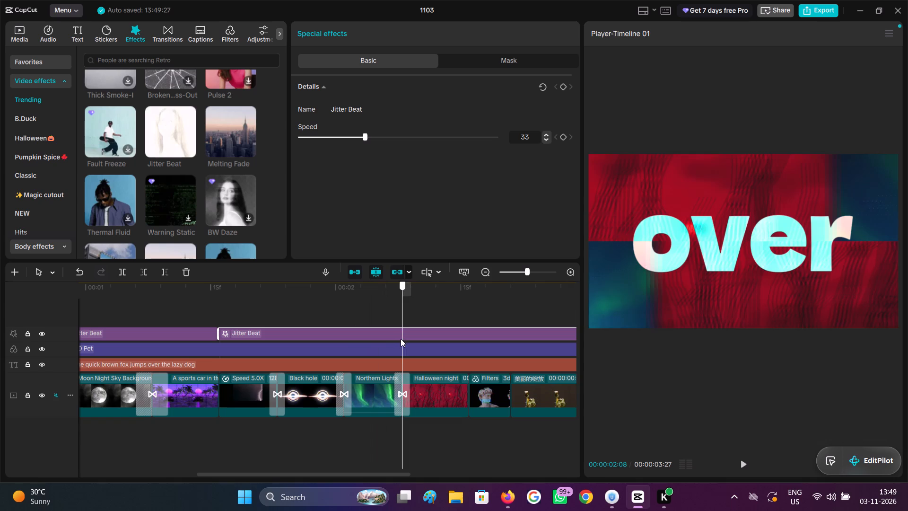
pyautogui.moveTo(401, 339); pyautogui.dragTo(406, 342)
pyautogui.click(125, 271)
# Split the remaining Jitter Beat effect at 00:00:02:16 and 00:00:02:21, where the statue bust clip and the flower clip begin.
pyautogui.moveTo(403, 318); pyautogui.dragTo(404, 318)
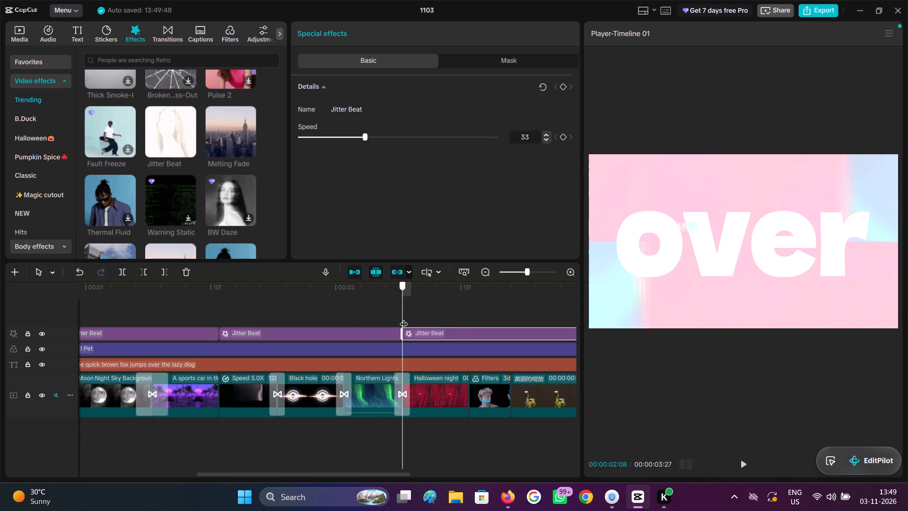
pyautogui.moveTo(404, 318); pyautogui.dragTo(470, 327)
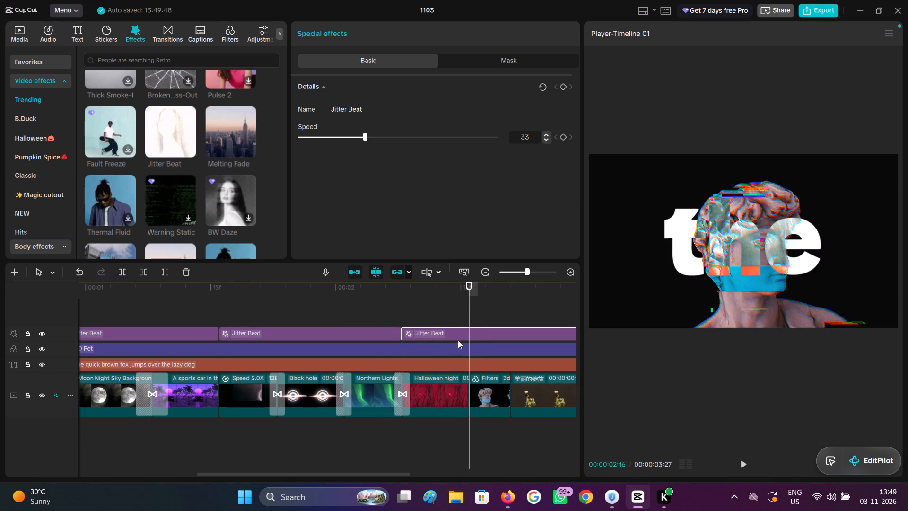
pyautogui.click(122, 274)
pyautogui.click(486, 272)
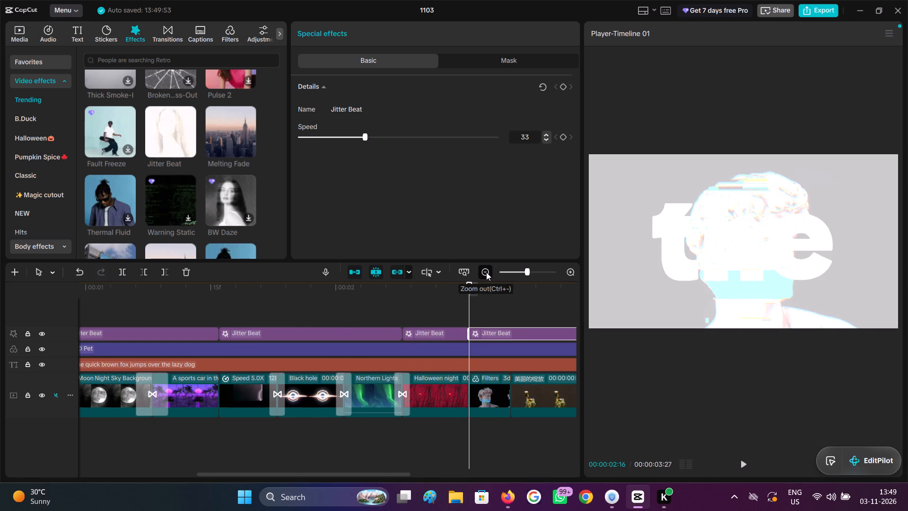
pyautogui.click(486, 272)
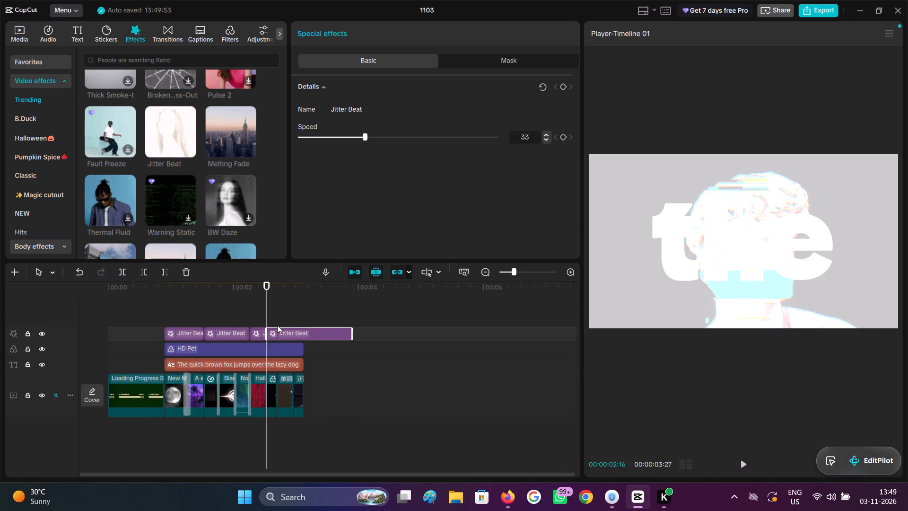
pyautogui.moveTo(267, 317); pyautogui.dragTo(274, 316)
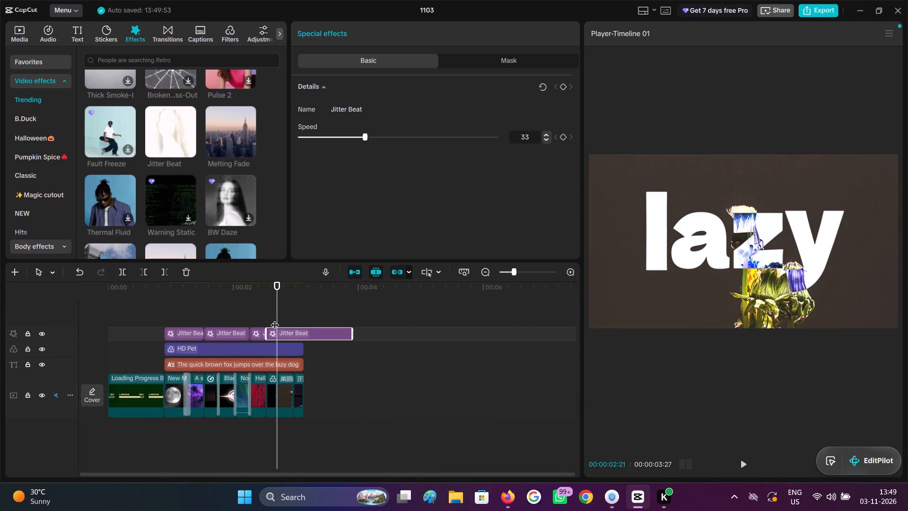
pyautogui.click(120, 274)
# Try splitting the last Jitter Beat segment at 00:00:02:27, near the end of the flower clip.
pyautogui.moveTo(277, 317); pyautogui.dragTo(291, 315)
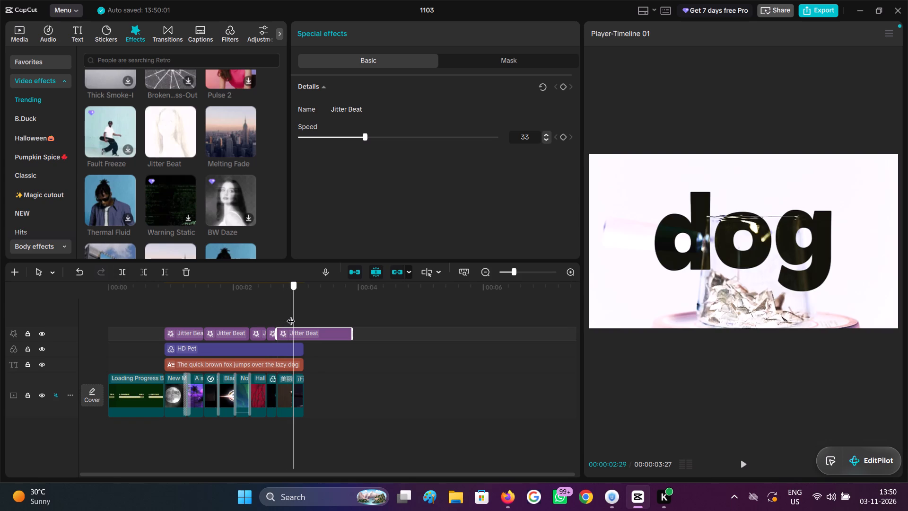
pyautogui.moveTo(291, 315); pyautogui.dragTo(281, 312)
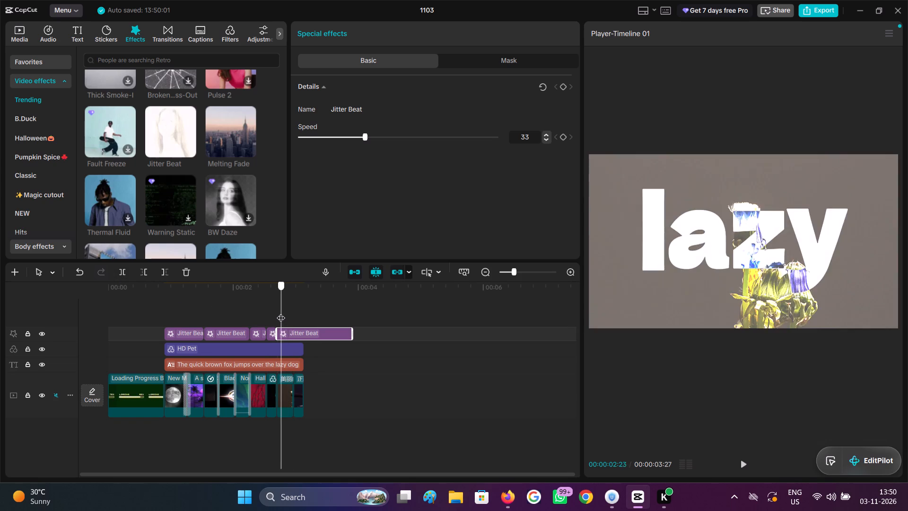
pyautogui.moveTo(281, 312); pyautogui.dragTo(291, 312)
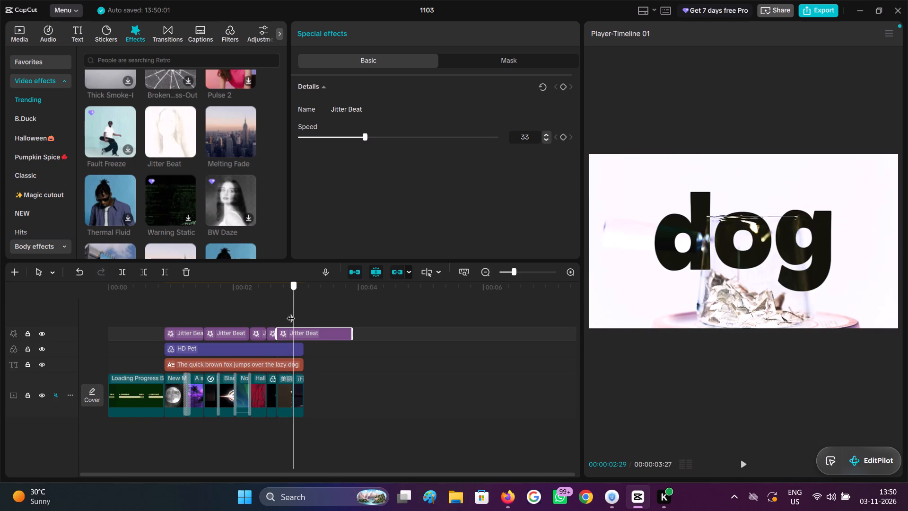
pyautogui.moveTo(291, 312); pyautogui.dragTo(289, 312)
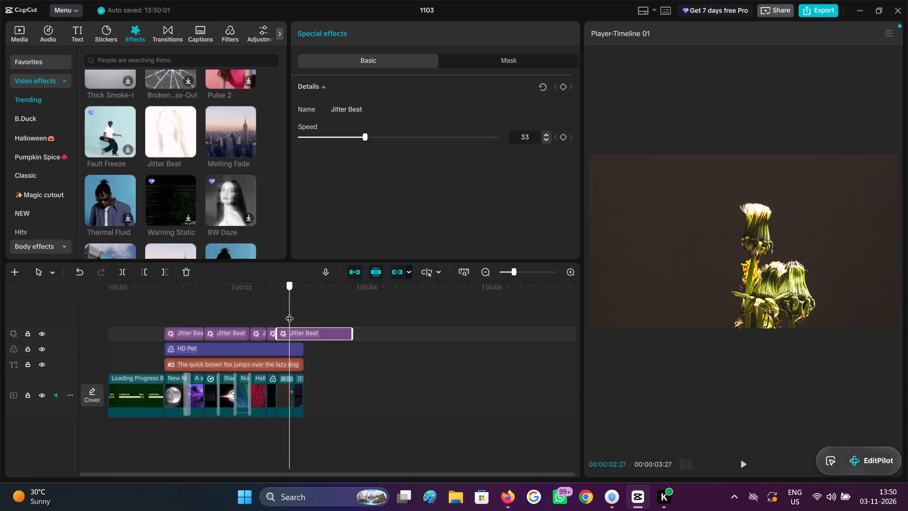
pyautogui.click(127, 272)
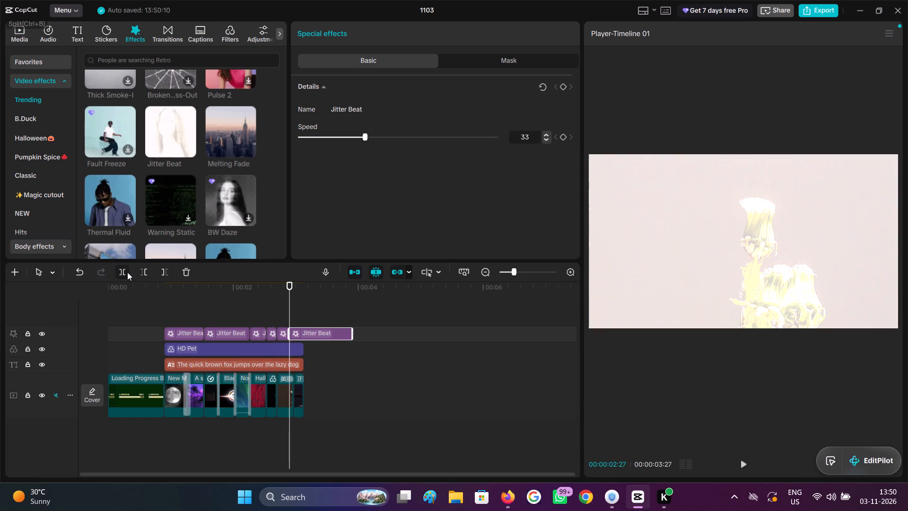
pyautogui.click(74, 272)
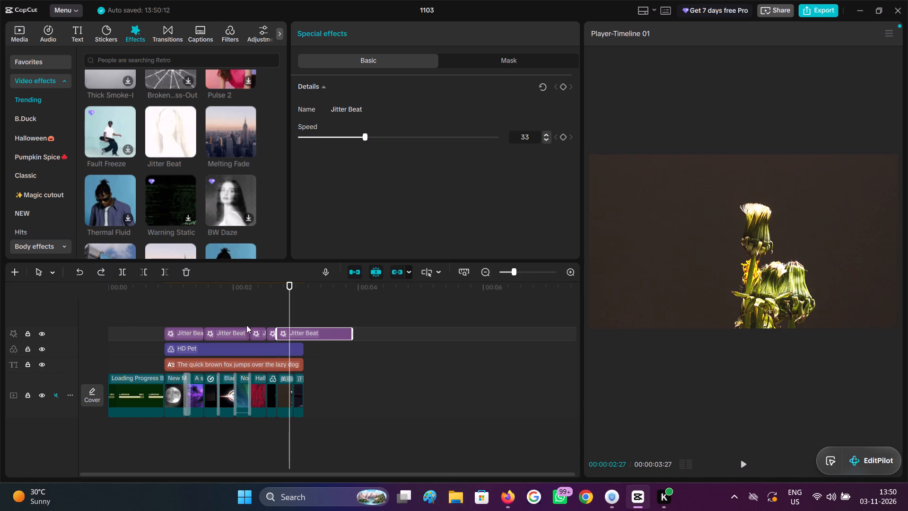
# Split the last Jitter Beat segment at 00:00:02:29, where the clip behind the word "dog" begins.
pyautogui.click(289, 321)
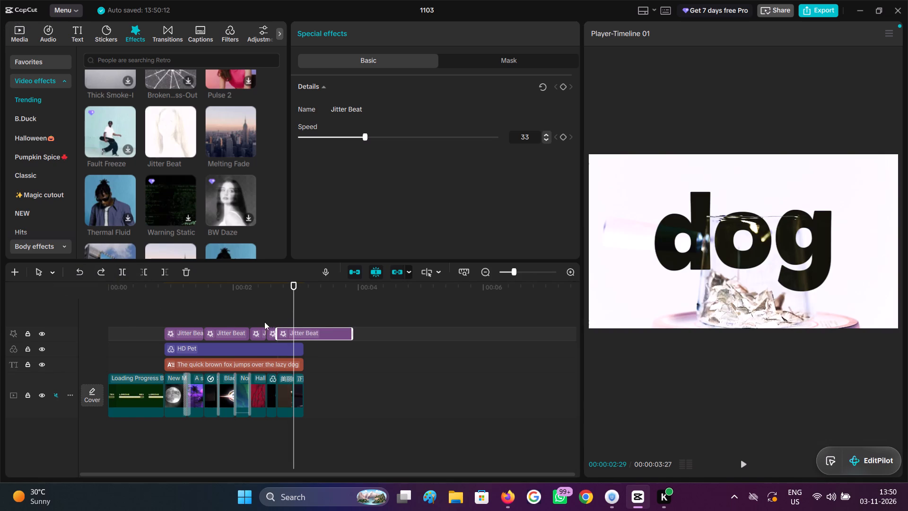
pyautogui.click(123, 273)
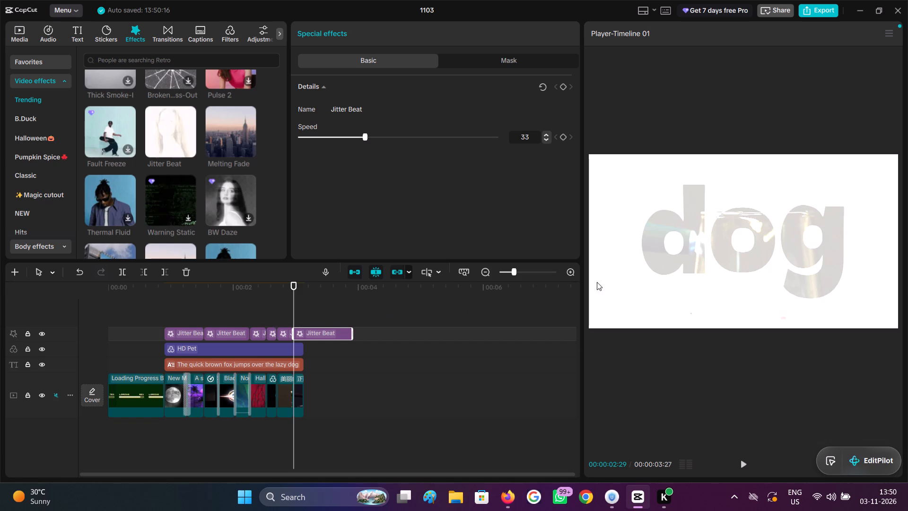
# Trim the end of the last Jitter Beat segment to 00:00:03:04, where the final video clip ends.
pyautogui.click(569, 277)
pyautogui.click(355, 321)
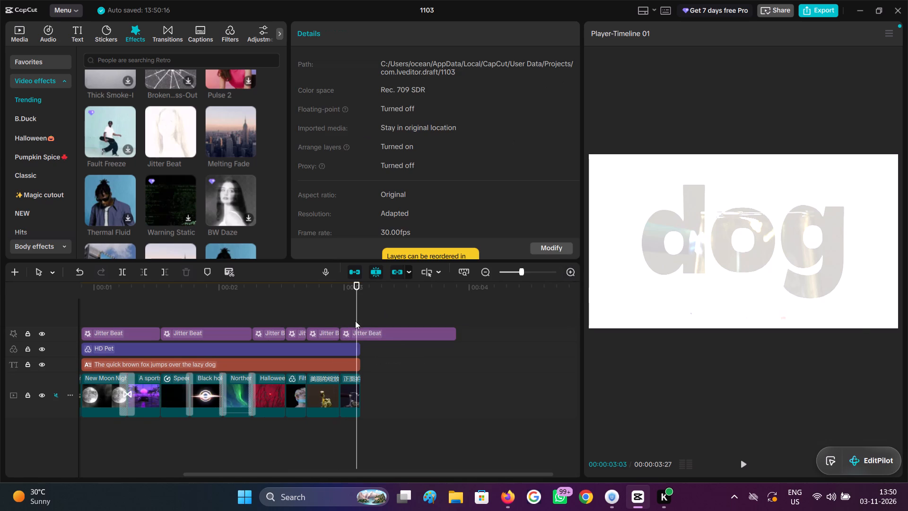
pyautogui.moveTo(355, 321); pyautogui.dragTo(361, 319)
pyautogui.click(359, 332)
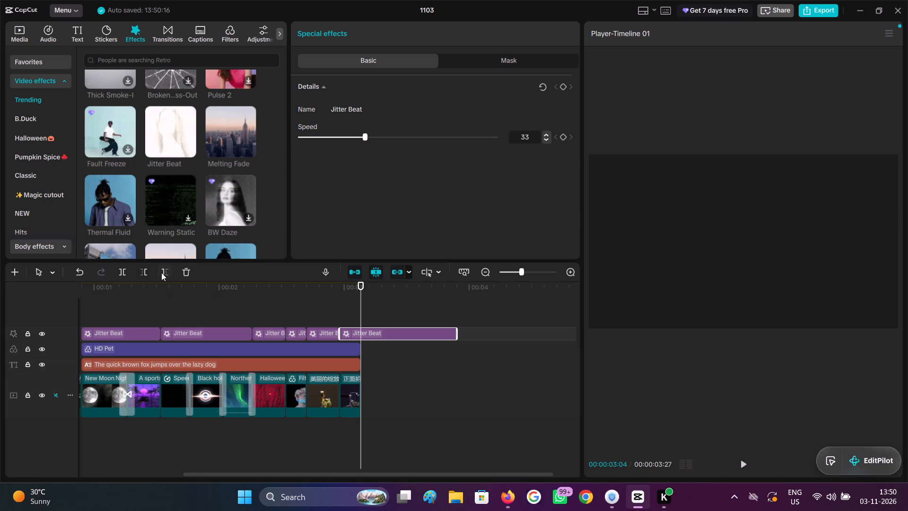
pyautogui.click(163, 273)
# Scrub the first word clips and play the montage from the end of the loading bar to check the Jitter Beat timing.
pyautogui.click(152, 326)
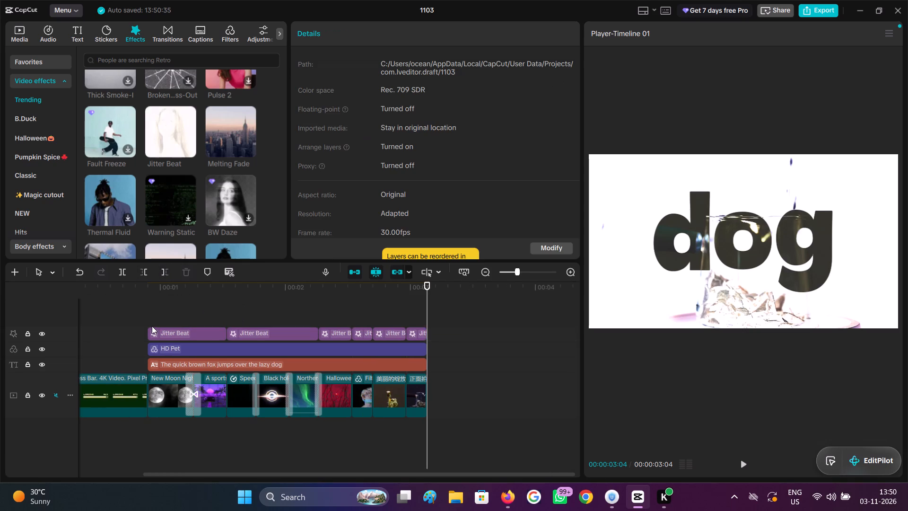
pyautogui.click(150, 318)
pyautogui.moveTo(150, 318); pyautogui.dragTo(242, 325)
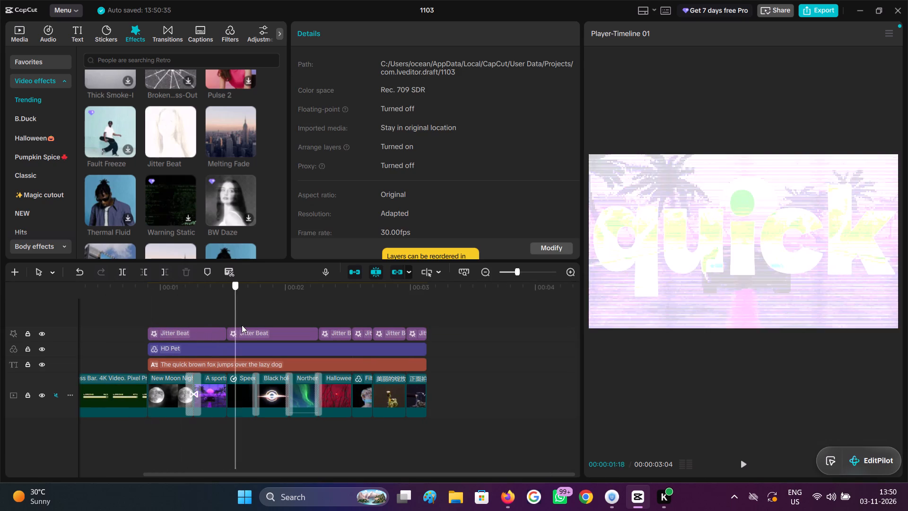
pyautogui.moveTo(242, 325); pyautogui.dragTo(166, 327)
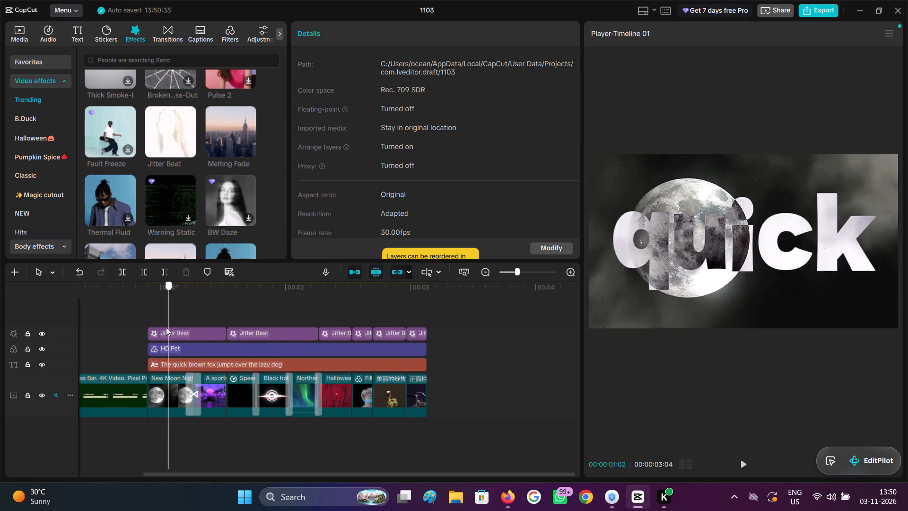
pyautogui.moveTo(166, 327); pyautogui.dragTo(139, 334)
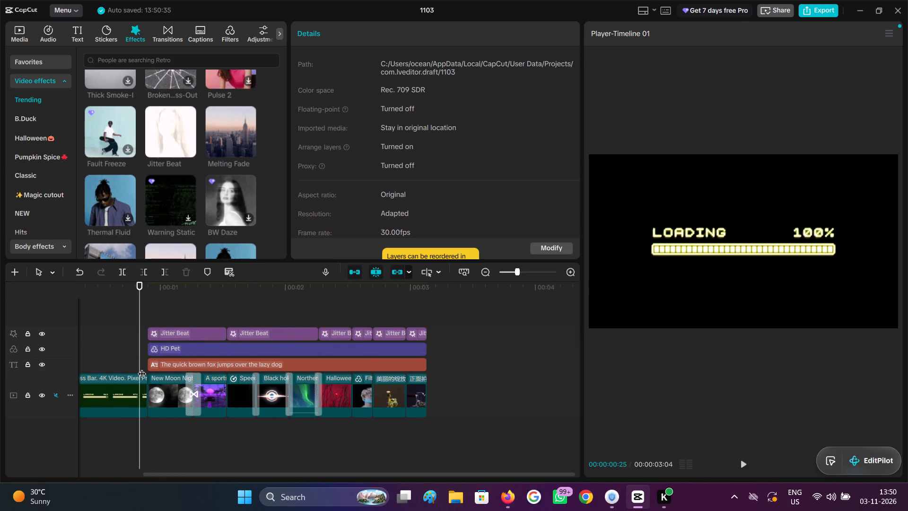
pyautogui.press('space')
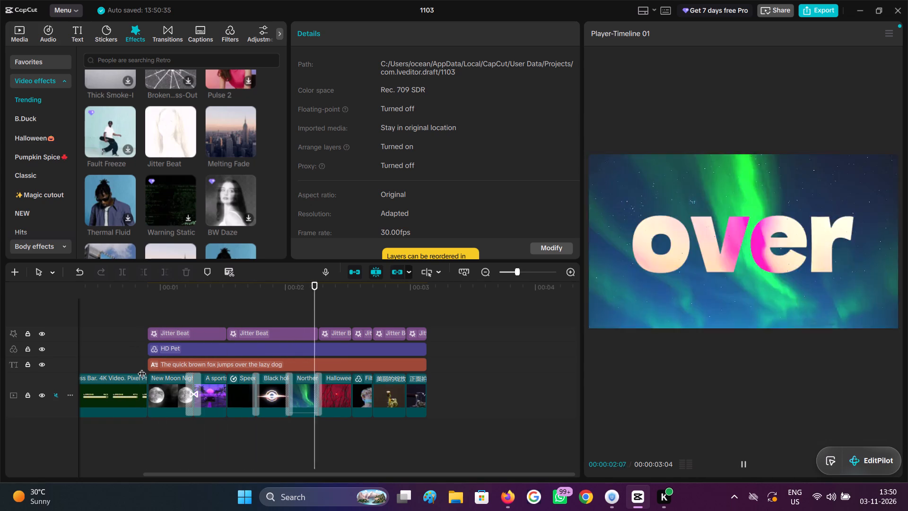
pyautogui.press('space')
# Split the first Jitter Beat segment at 00:00:01:08, at the transition from the New Moon clip to the sports car clip.
pyautogui.click(159, 319)
pyautogui.moveTo(159, 319); pyautogui.dragTo(207, 330)
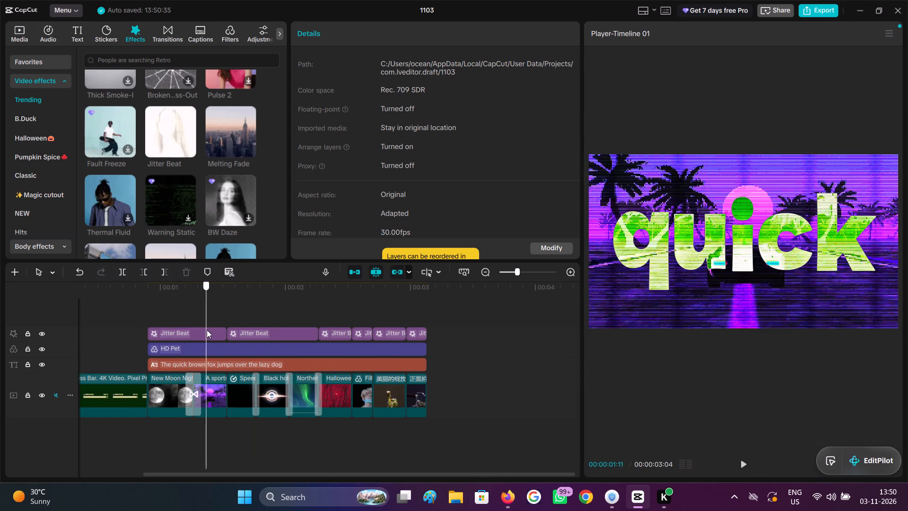
pyautogui.moveTo(207, 330); pyautogui.dragTo(193, 338)
pyautogui.click(193, 338)
pyautogui.click(125, 273)
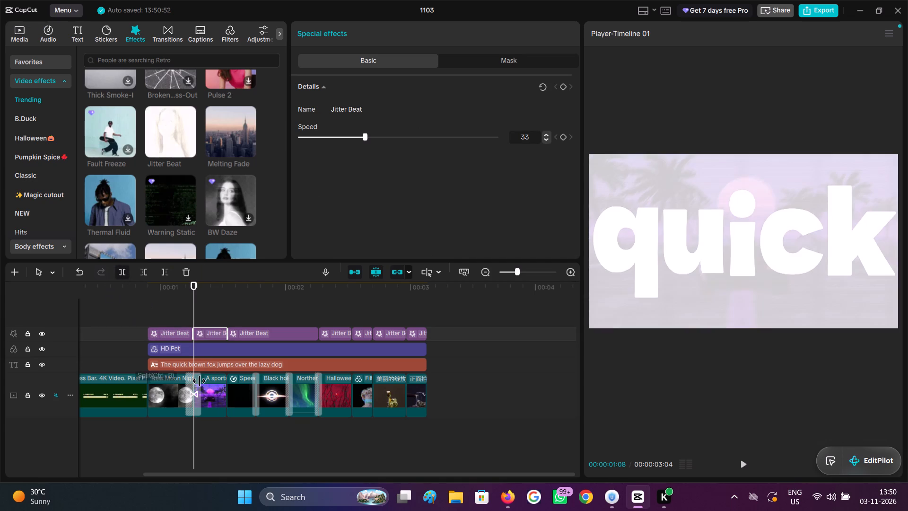
# Split the Jitter Beat segment over the lightning clip at 00:00:01:23, at the transition to the black hole clip.
pyautogui.press('space')
pyautogui.press('space')
pyautogui.moveTo(232, 304); pyautogui.dragTo(234, 304)
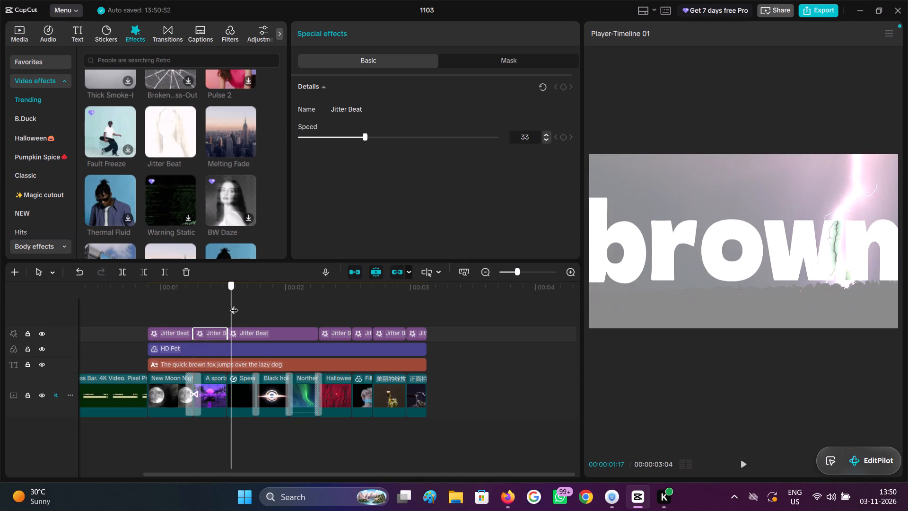
pyautogui.moveTo(234, 304); pyautogui.dragTo(253, 307)
pyautogui.click(256, 338)
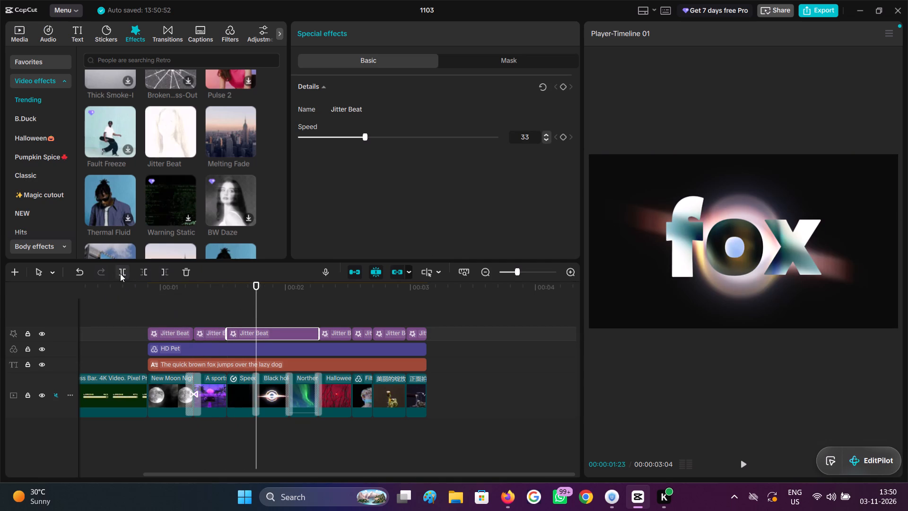
pyautogui.click(120, 273)
# Play the montage from the start of the lightning clip to check how the split Jitter Beat segments match the clip changes.
pyautogui.click(244, 312)
pyautogui.moveTo(244, 312); pyautogui.dragTo(227, 305)
pyautogui.press('space')
pyautogui.press('space')
pyautogui.press('space')
pyautogui.press('space')
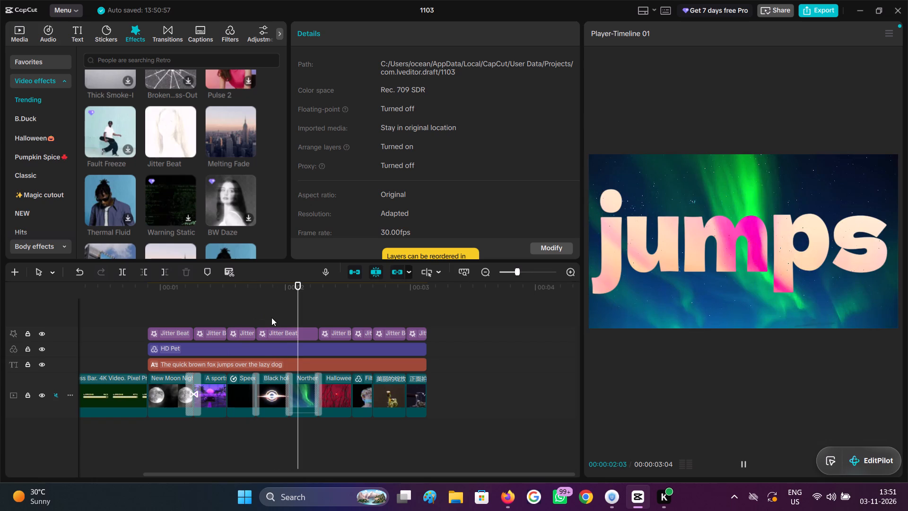
# Split the Jitter Beat segment over the black hole clip at 00:00:02:01, at the transition to the Northern lights clip.
pyautogui.click(280, 317)
pyautogui.moveTo(280, 316); pyautogui.dragTo(287, 318)
pyautogui.click(285, 331)
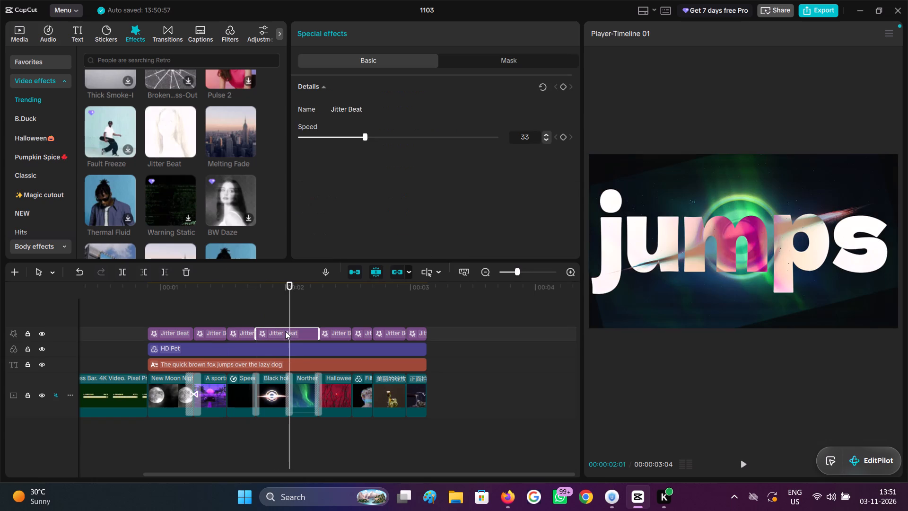
pyautogui.click(122, 270)
# Play the montage from the end of the loading bar to check the Jitter Beat timing across all word clips.
pyautogui.press('space')
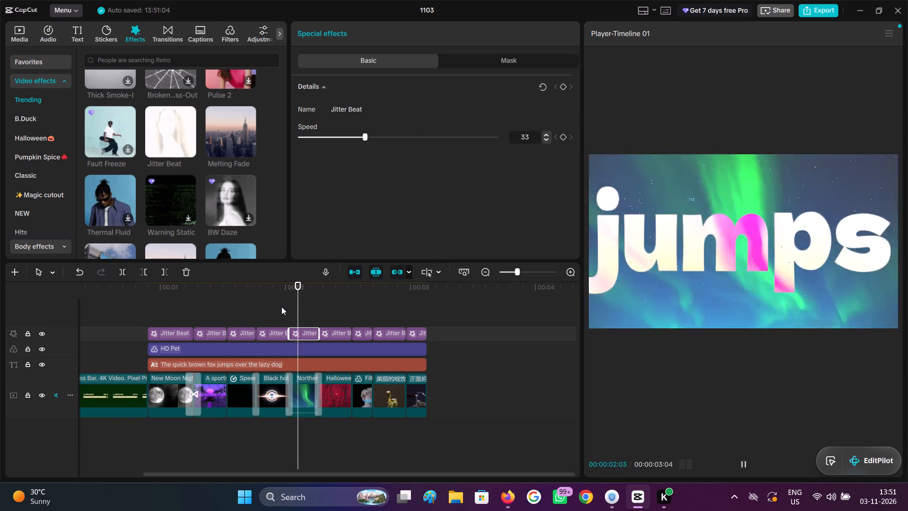
pyautogui.press('space')
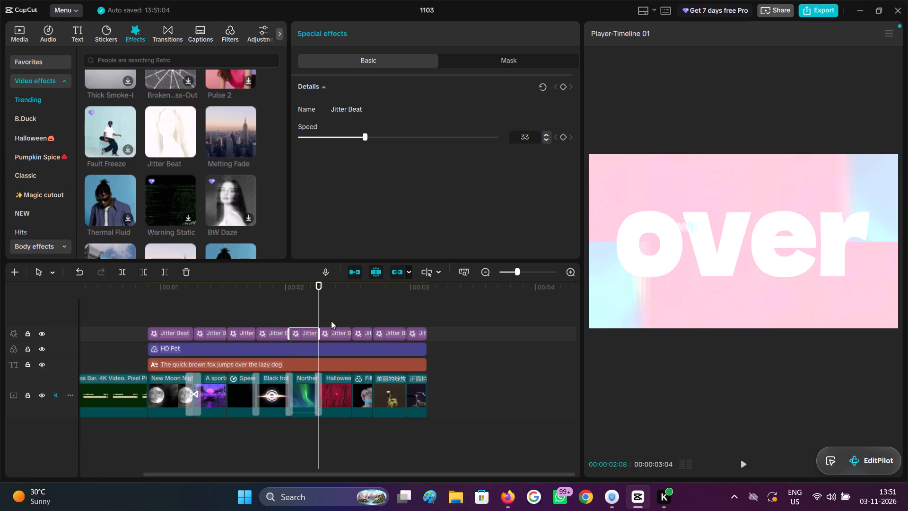
pyautogui.keyDown('ctrl'); pyautogui.scroll(2, 354, 352); pyautogui.keyUp('ctrl')
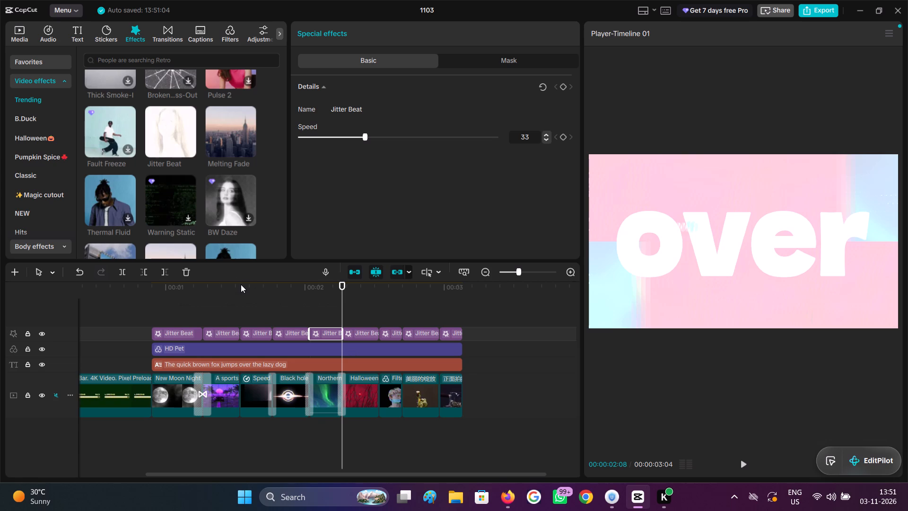
pyautogui.click(159, 309)
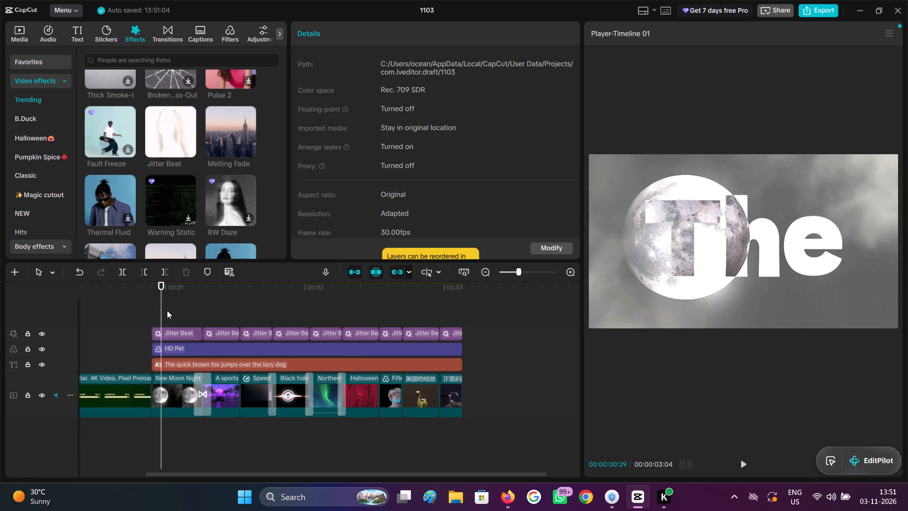
pyautogui.moveTo(164, 309); pyautogui.dragTo(136, 317)
pyautogui.press('space')
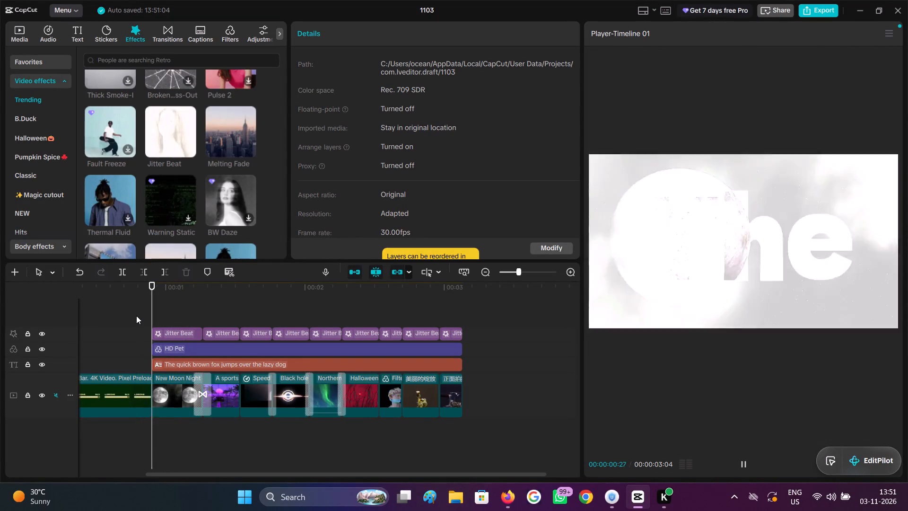
pyautogui.press('space')
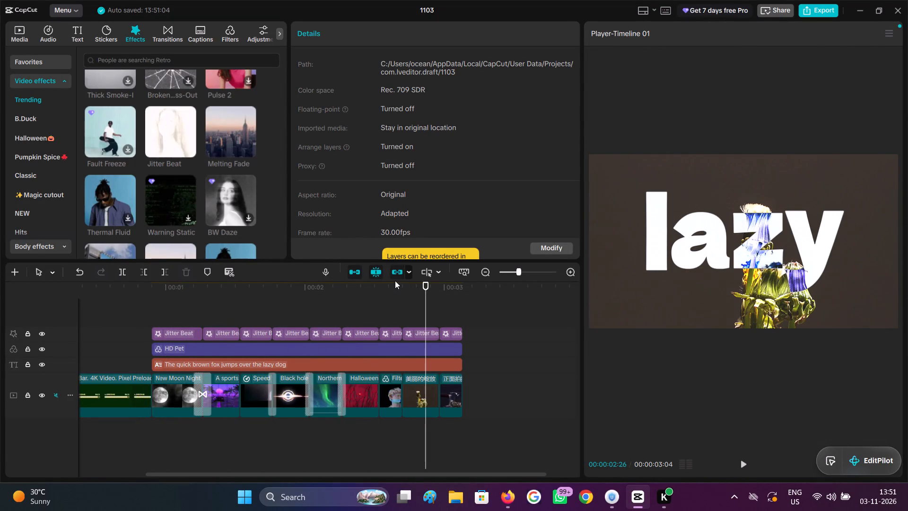
pyautogui.click(150, 319)
pyautogui.press('space')
pyautogui.press('space')
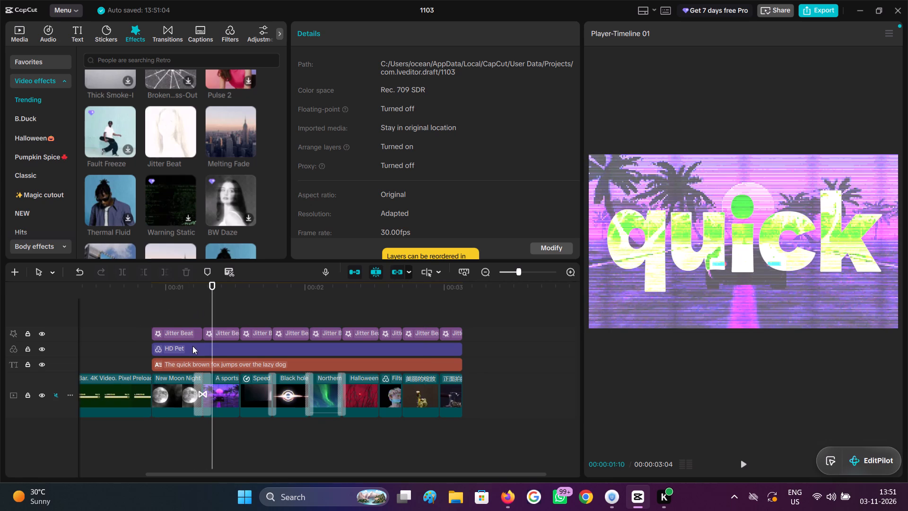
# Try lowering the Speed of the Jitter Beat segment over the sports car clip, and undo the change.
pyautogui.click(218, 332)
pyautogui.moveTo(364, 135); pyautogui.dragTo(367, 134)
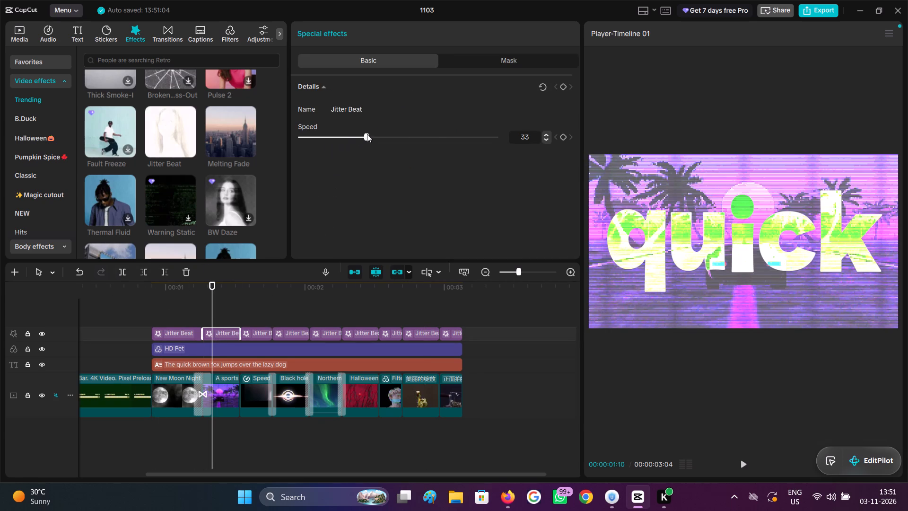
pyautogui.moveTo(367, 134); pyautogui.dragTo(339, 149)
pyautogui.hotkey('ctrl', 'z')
# Preview the broken-glass effect among the trending video effects.
pyautogui.scroll(1, 147, 104)
pyautogui.click(166, 105)
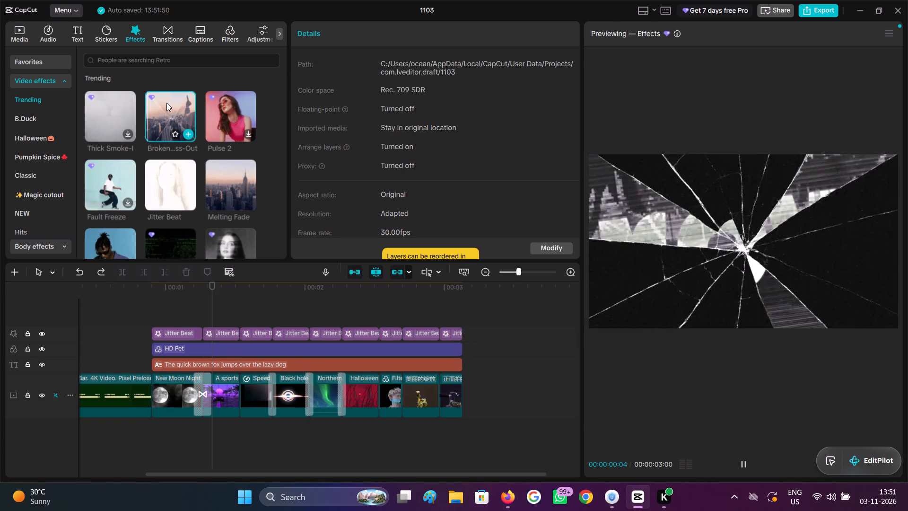
pyautogui.click(166, 103)
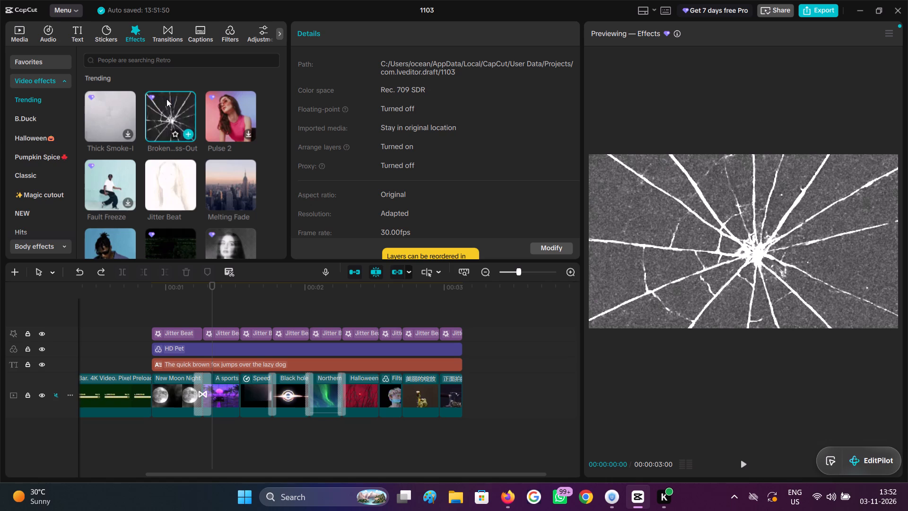
# Add the Pulse 2 effect on a new track above Jitter Beat, starting with the New Moon clip.
pyautogui.click(232, 106)
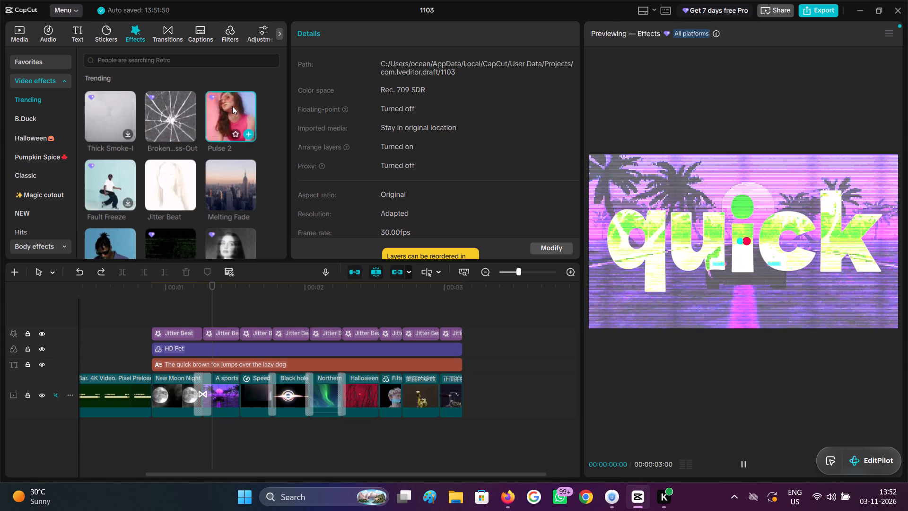
pyautogui.moveTo(232, 106); pyautogui.dragTo(161, 367)
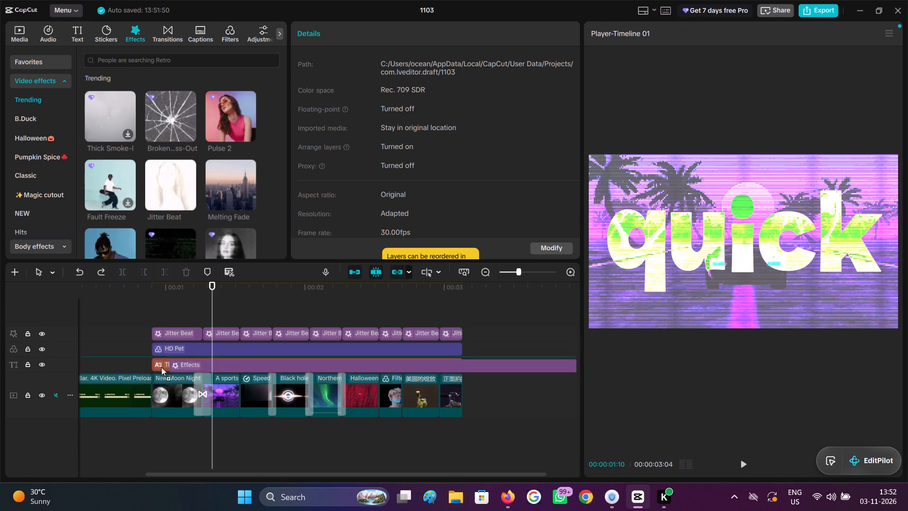
pyautogui.moveTo(161, 367); pyautogui.dragTo(151, 314)
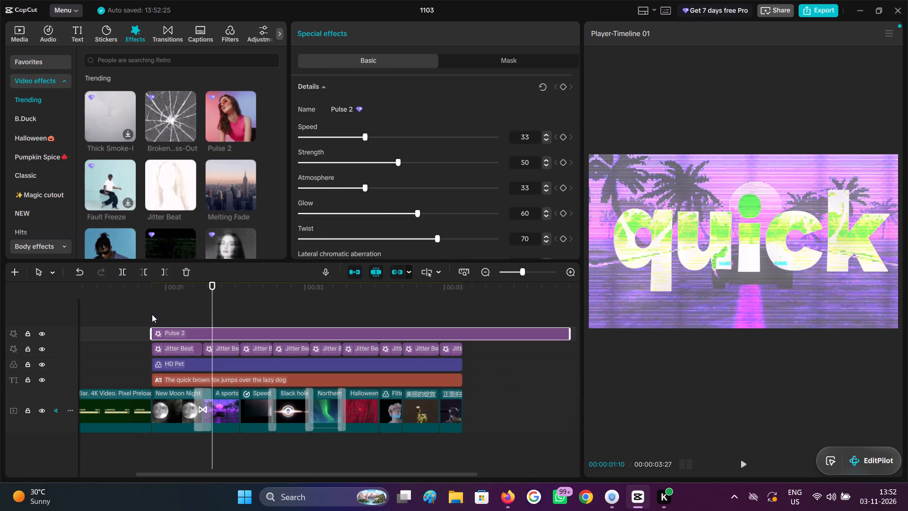
# Trim the end of the Pulse 2 effect to 00:00:03:04, where the last video clip ends.
pyautogui.click(406, 311)
pyautogui.click(483, 309)
pyautogui.moveTo(481, 309); pyautogui.dragTo(459, 312)
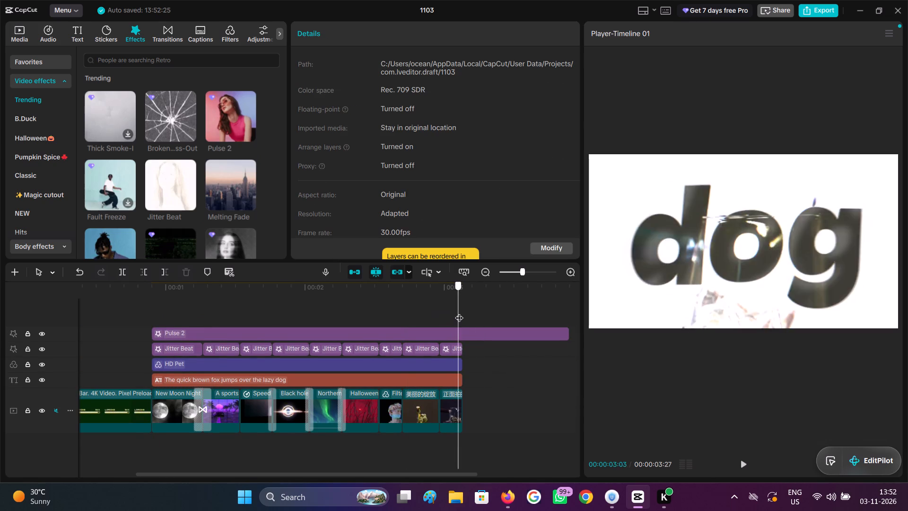
pyautogui.moveTo(459, 312); pyautogui.dragTo(464, 314)
pyautogui.click(461, 332)
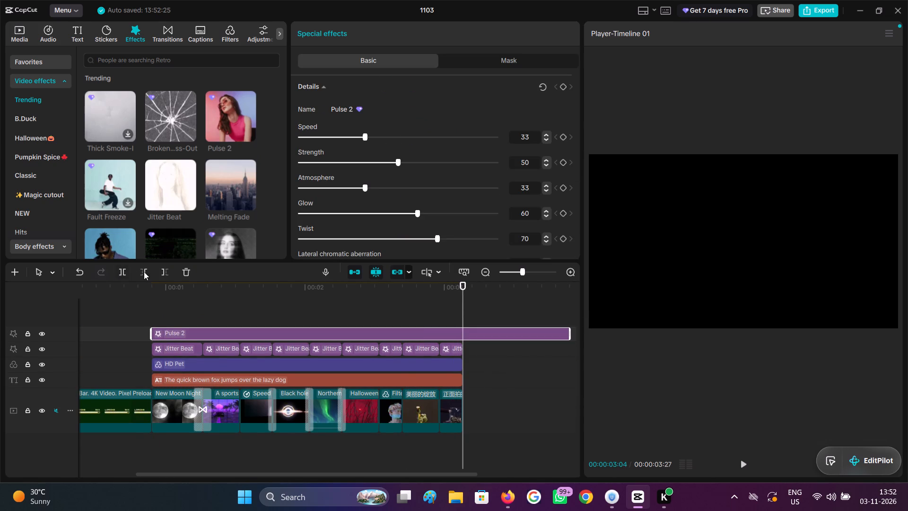
pyautogui.click(166, 275)
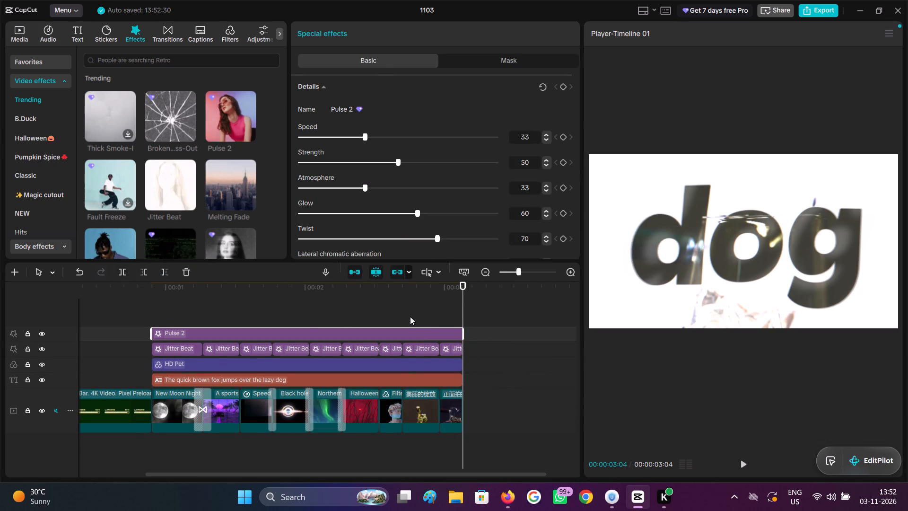
# Play the montage from the New Moon clip and inspect how Pulse 2 looks around the sports car transition.
pyautogui.click(367, 309)
pyautogui.moveTo(367, 309); pyautogui.dragTo(153, 315)
pyautogui.press('space')
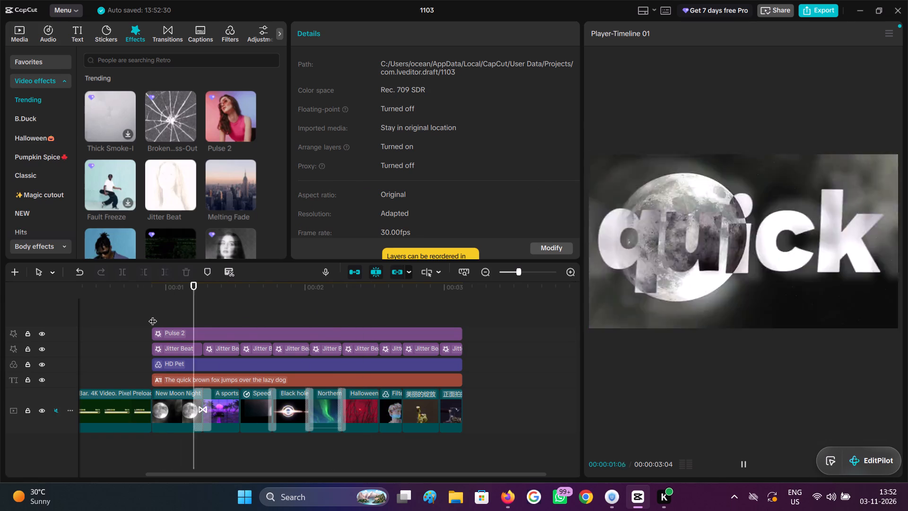
pyautogui.press('space')
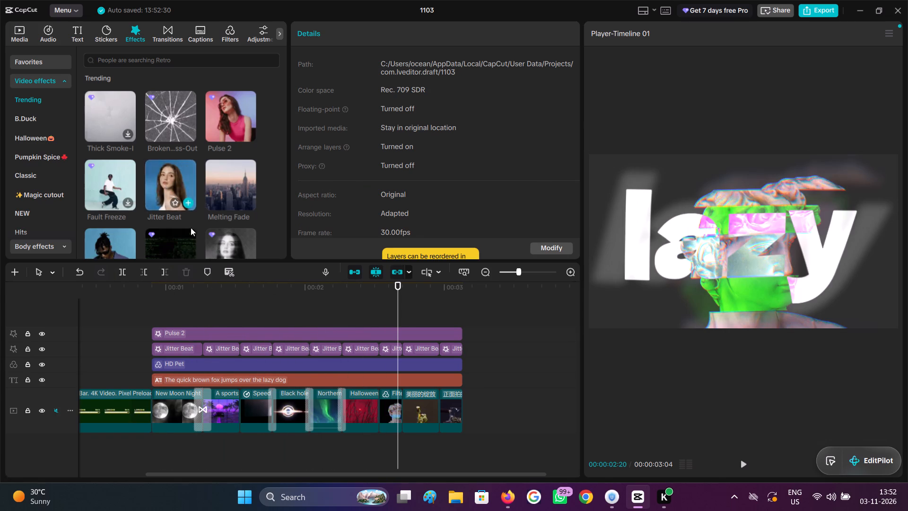
pyautogui.click(216, 333)
pyautogui.doubleClick(219, 313)
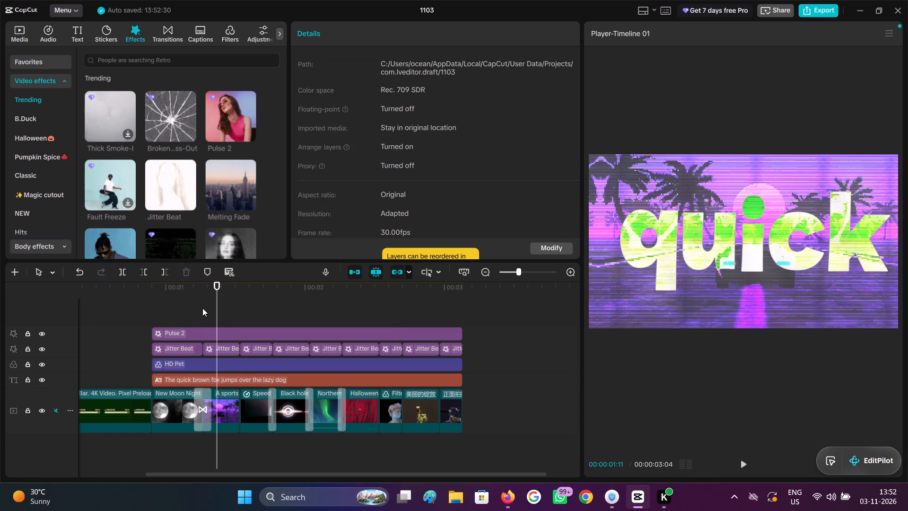
pyautogui.click(202, 308)
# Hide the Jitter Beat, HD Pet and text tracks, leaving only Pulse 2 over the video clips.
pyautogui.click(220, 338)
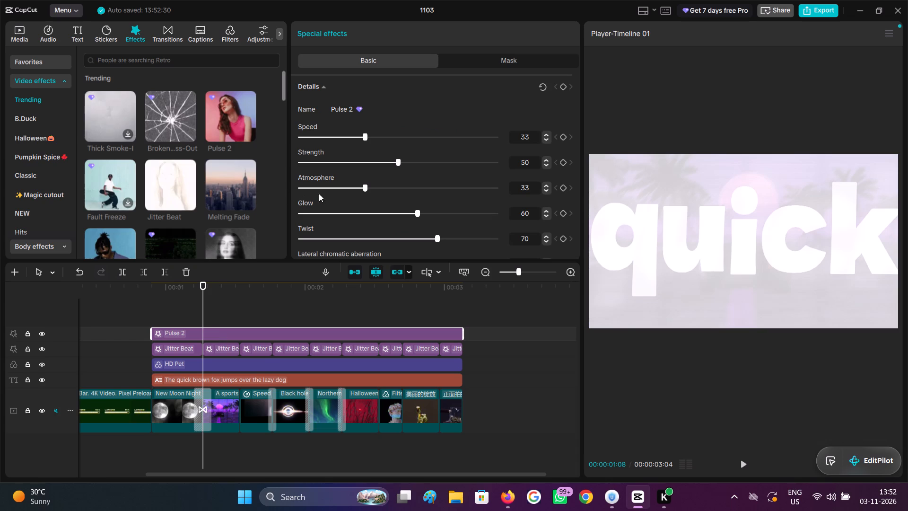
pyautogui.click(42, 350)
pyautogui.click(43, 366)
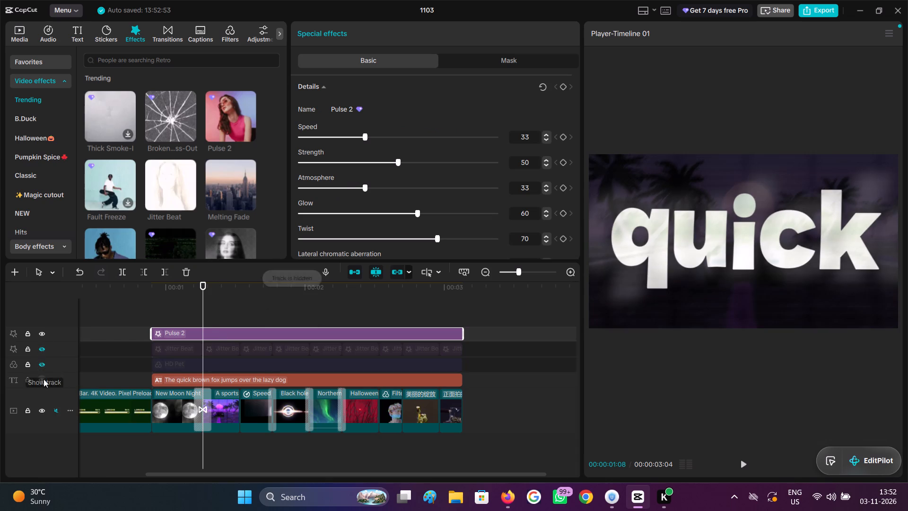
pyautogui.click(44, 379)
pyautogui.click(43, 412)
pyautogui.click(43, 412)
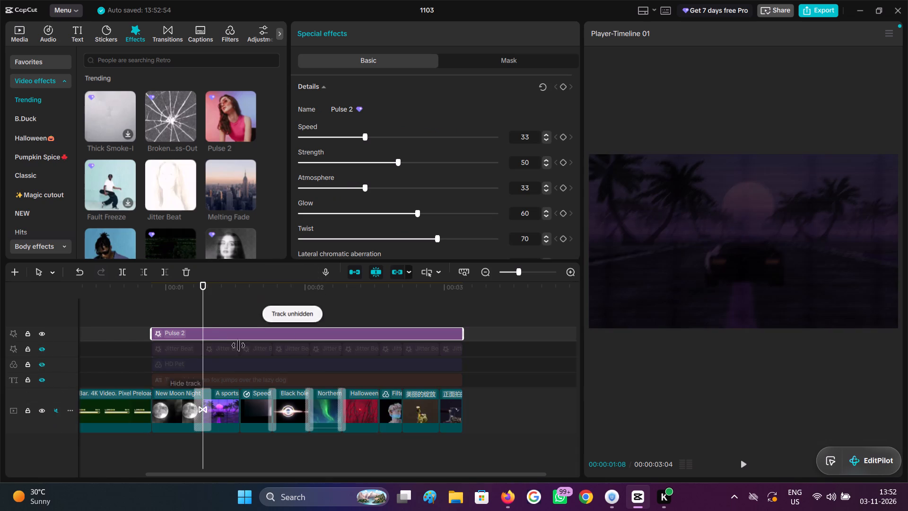
# Play and scrub the video clips with the Pulse 2 track shown and hidden to compare the effect.
pyautogui.press('space')
pyautogui.press('space')
pyautogui.press('space')
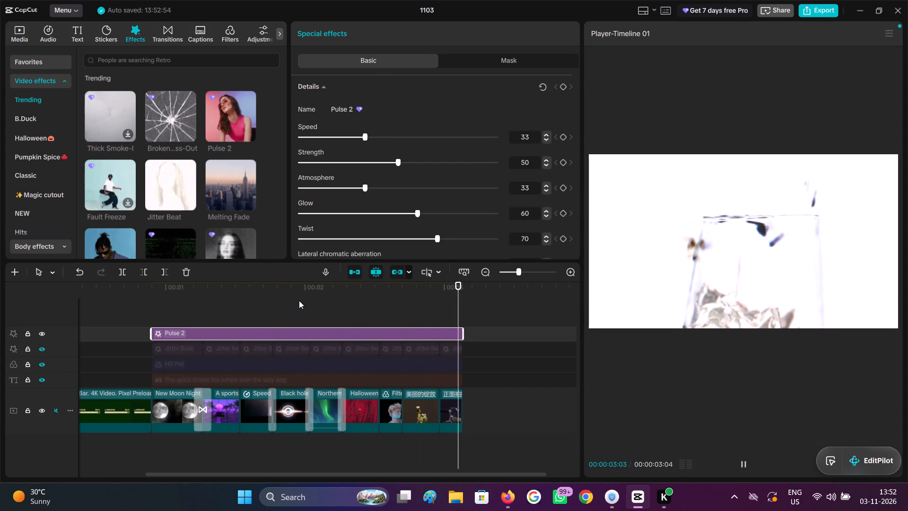
pyautogui.click(252, 300)
pyautogui.moveTo(252, 300); pyautogui.dragTo(215, 304)
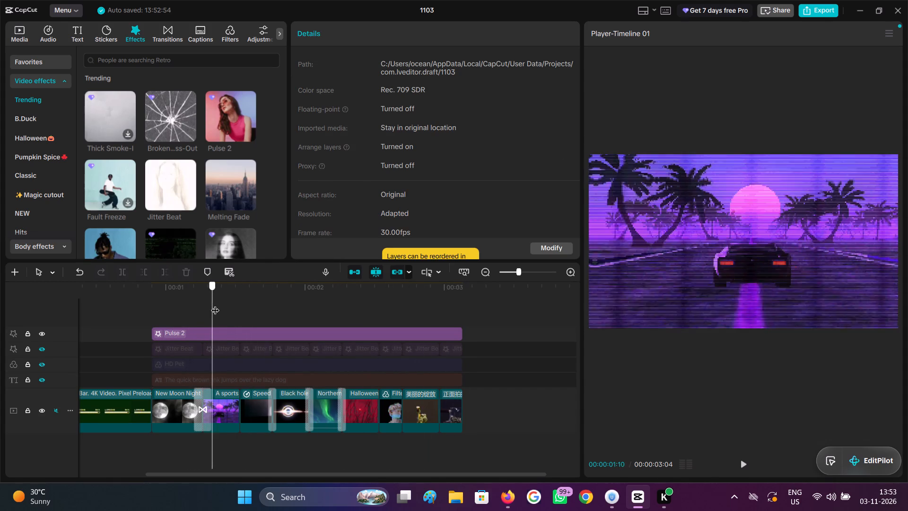
pyautogui.moveTo(215, 304); pyautogui.dragTo(197, 309)
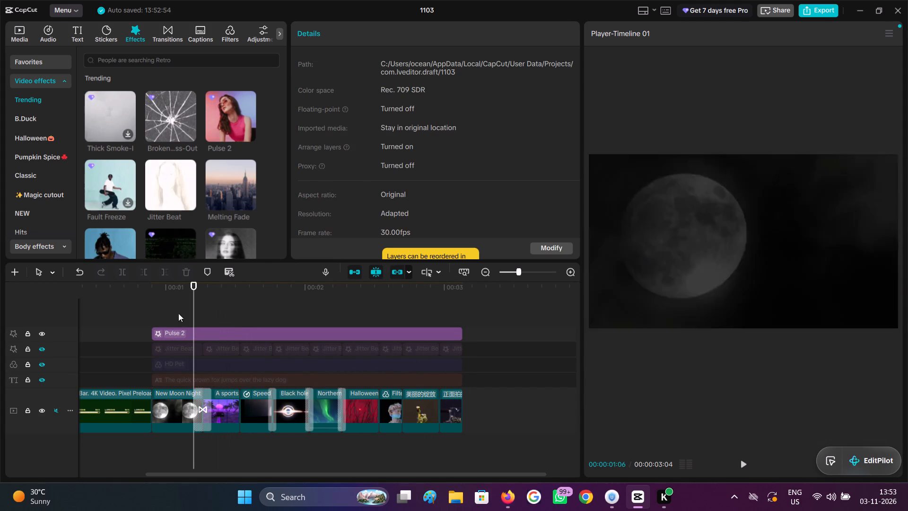
pyautogui.click(44, 336)
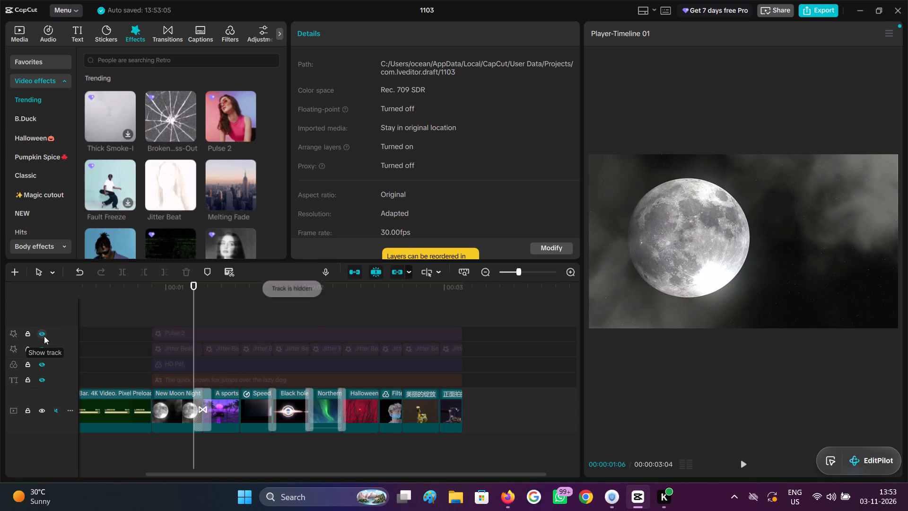
pyautogui.press('space')
pyautogui.click(44, 336)
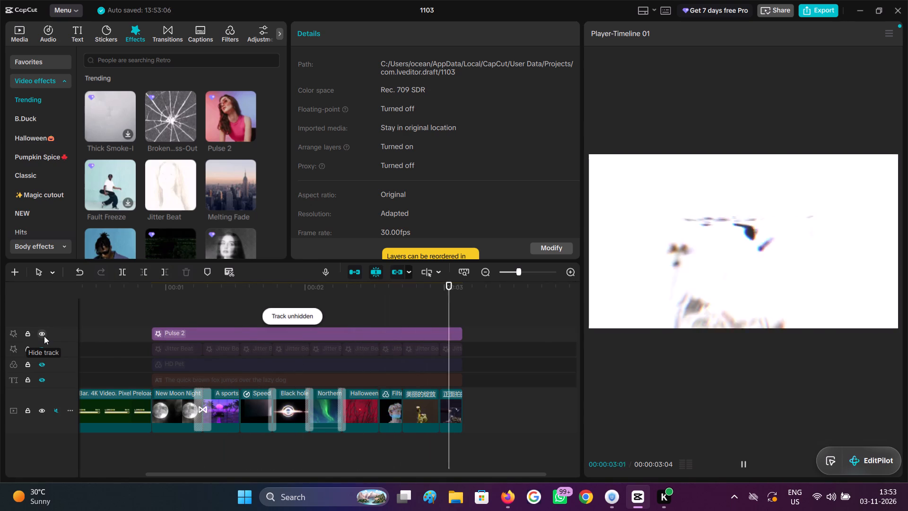
pyautogui.press('space')
pyautogui.click(194, 318)
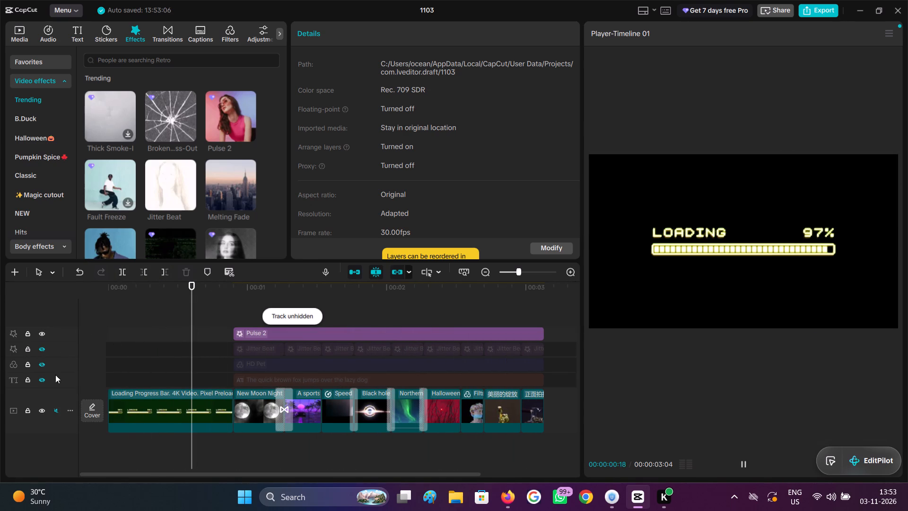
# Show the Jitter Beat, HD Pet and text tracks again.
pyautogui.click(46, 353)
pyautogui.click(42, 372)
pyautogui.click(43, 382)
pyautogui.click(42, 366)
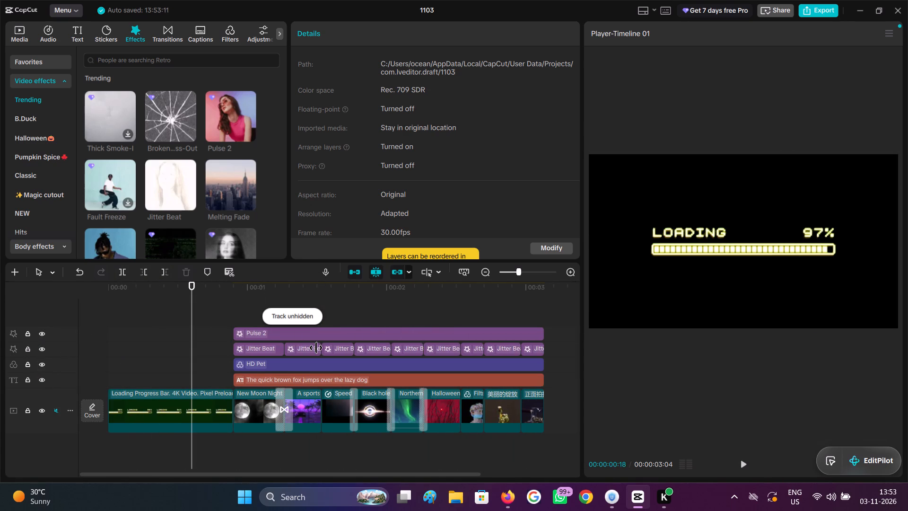
# Play the montage from the beginning to review Pulse 2 combined with the Jitter Beat segments.
pyautogui.keyDown('ctrl'); pyautogui.scroll(-4, 316, 352); pyautogui.keyUp('ctrl')
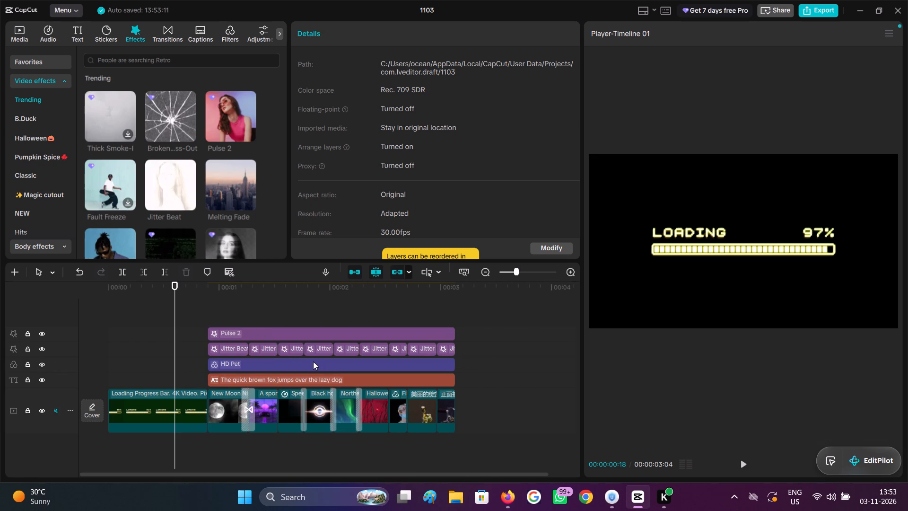
pyautogui.click(139, 327)
pyautogui.moveTo(139, 327); pyautogui.dragTo(83, 327)
pyautogui.press('space')
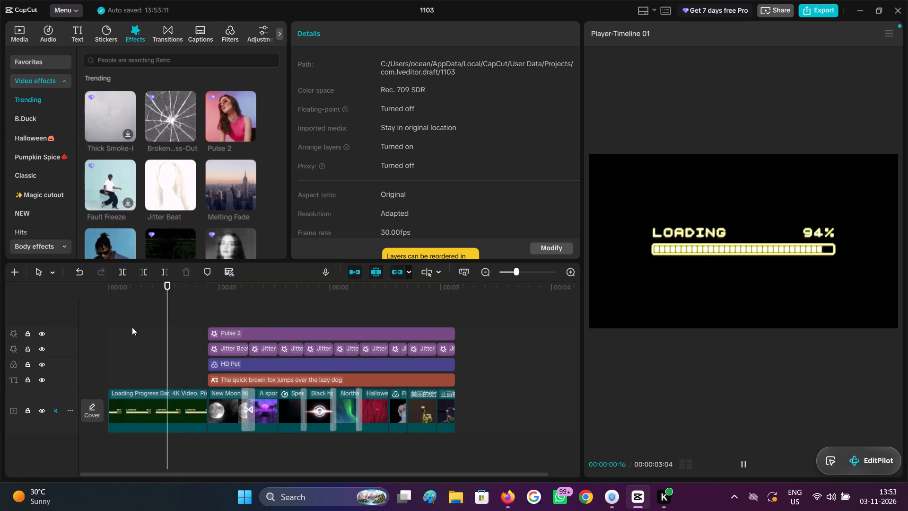
pyautogui.press('space')
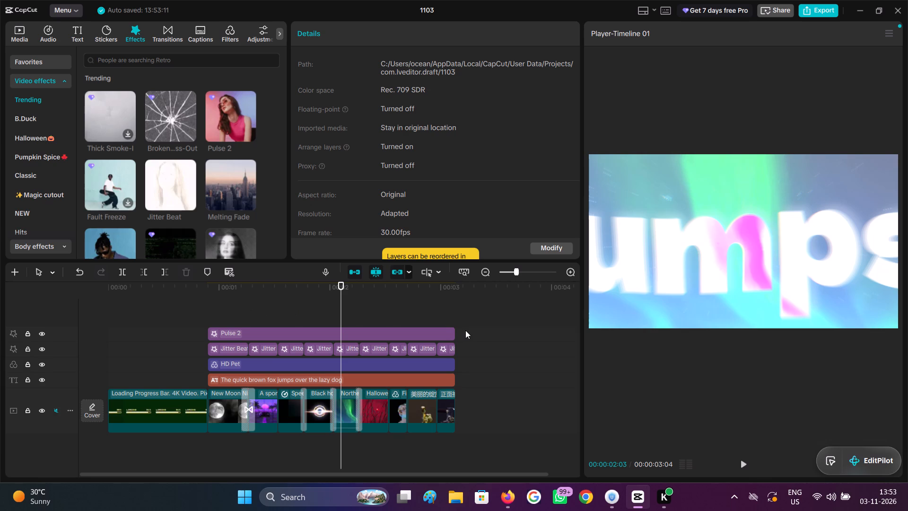
# Select the Pulse 2 effect and compare the "fox" frame with the main video track hidden and shown.
pyautogui.click(367, 335)
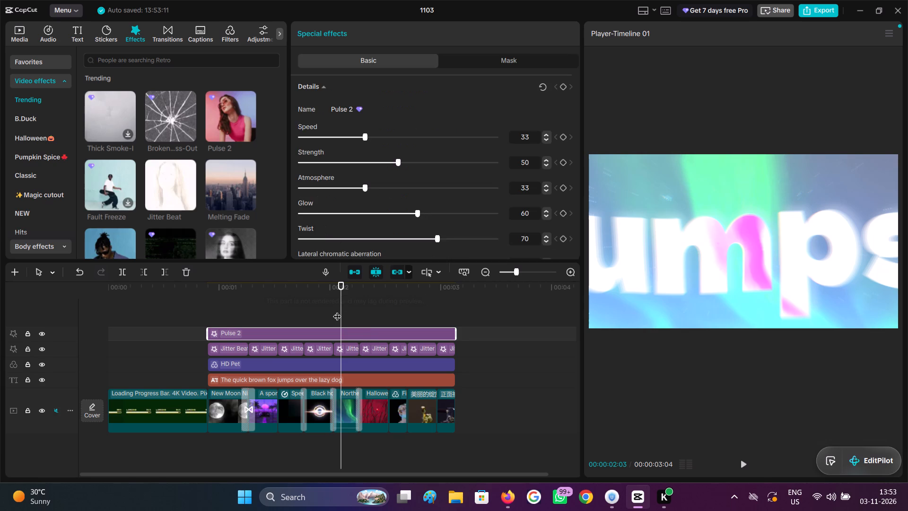
pyautogui.moveTo(340, 305); pyautogui.dragTo(293, 317)
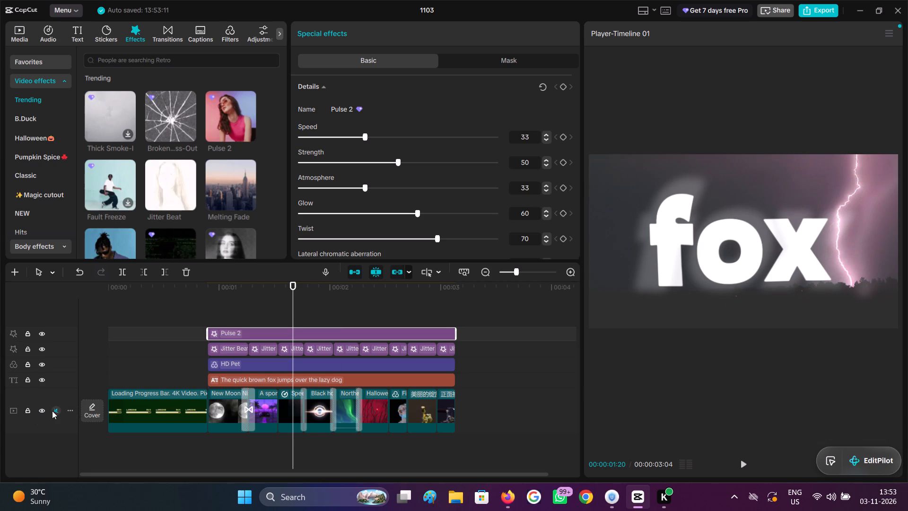
pyautogui.click(43, 409)
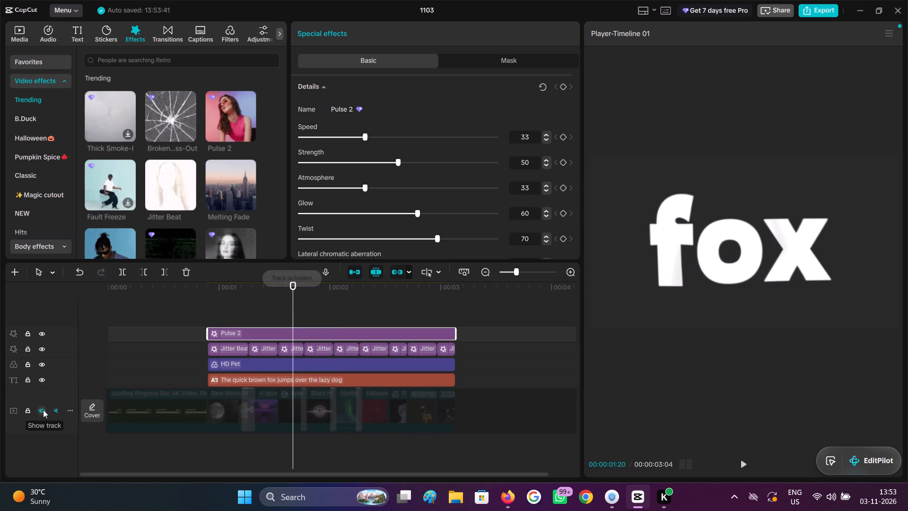
pyautogui.click(46, 408)
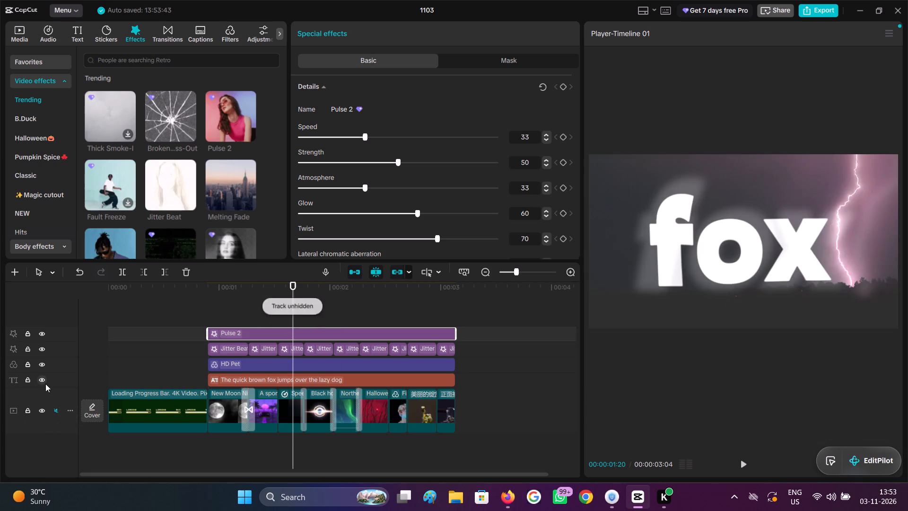
# Hide the text, HD Pet and Jitter Beat tracks and play the clips with only Pulse 2 applied.
pyautogui.click(44, 383)
pyautogui.click(44, 366)
pyautogui.click(43, 350)
pyautogui.press('space')
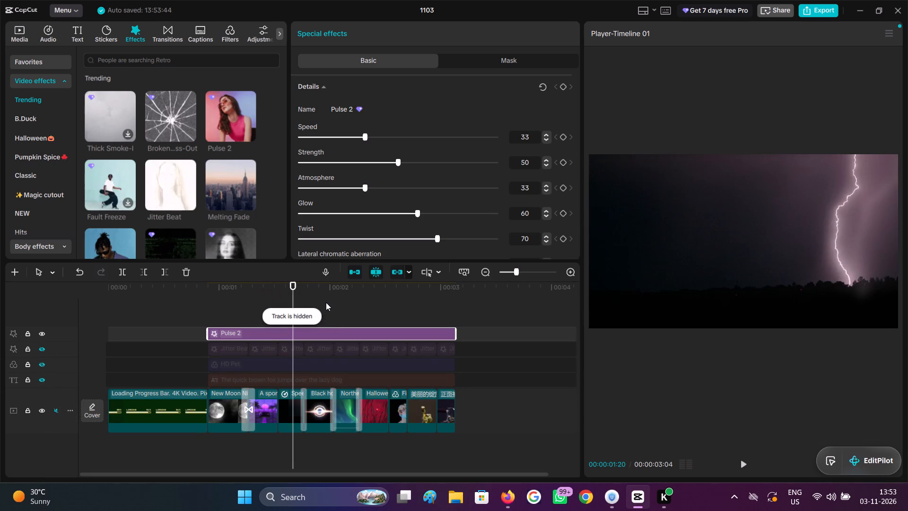
pyautogui.press('space')
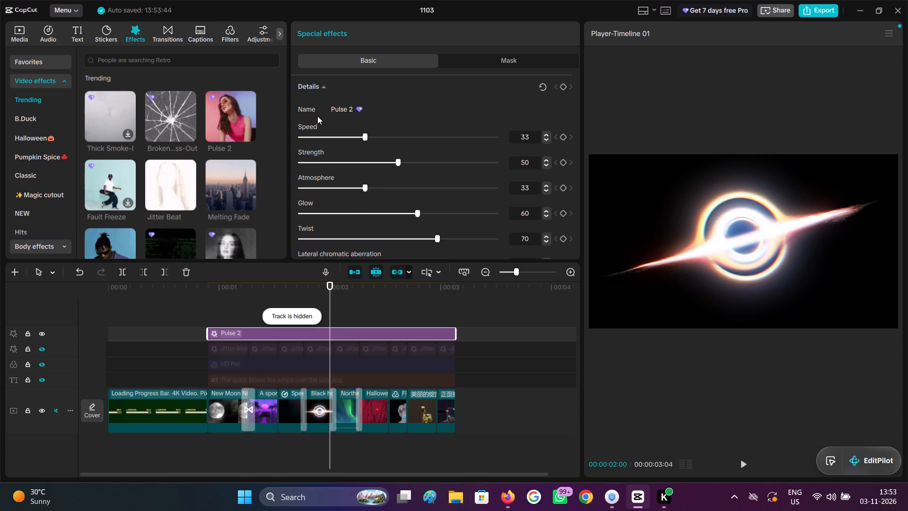
# Set Pulse 2's Strength to 51, Atmosphere to 30 and Glow to 33.
pyautogui.moveTo(314, 161); pyautogui.dragTo(399, 160)
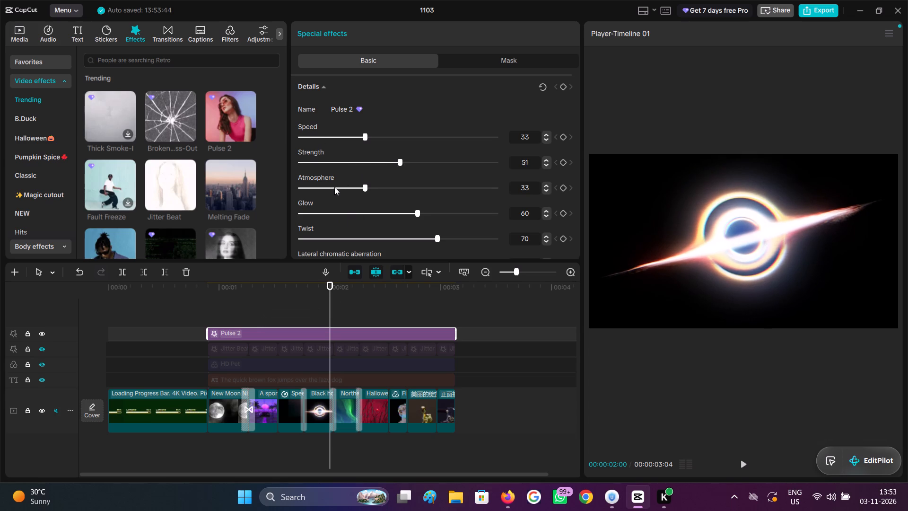
pyautogui.moveTo(365, 186); pyautogui.dragTo(538, 185)
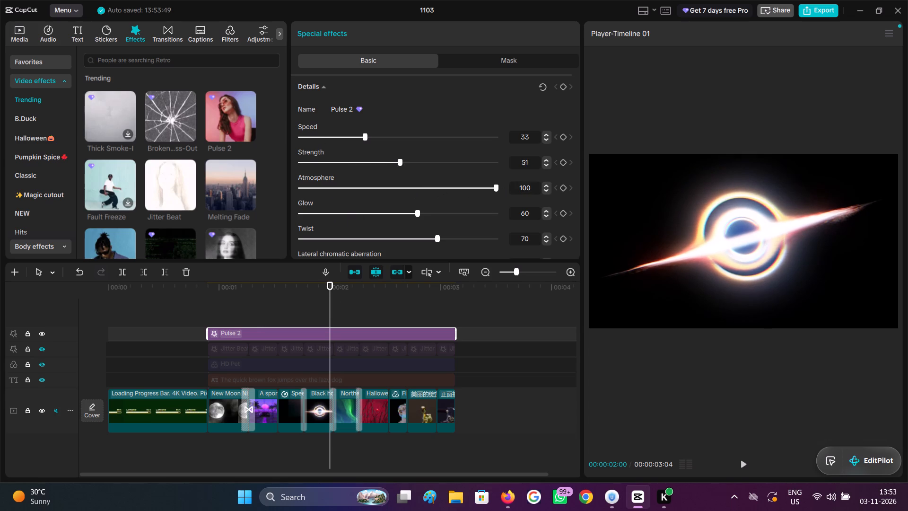
pyautogui.moveTo(538, 185); pyautogui.dragTo(359, 216)
pyautogui.moveTo(367, 212); pyautogui.dragTo(242, 215)
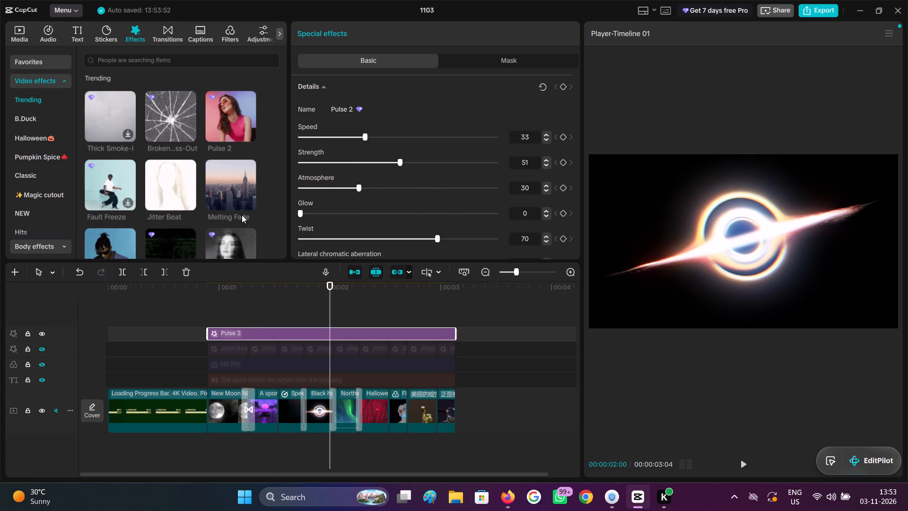
pyautogui.moveTo(242, 215); pyautogui.dragTo(365, 229)
# At the transition from Black hole to Northern Lights, set Pulse 2's Atmosphere to 52 and Glow to 100.
pyautogui.moveTo(329, 317); pyautogui.dragTo(337, 318)
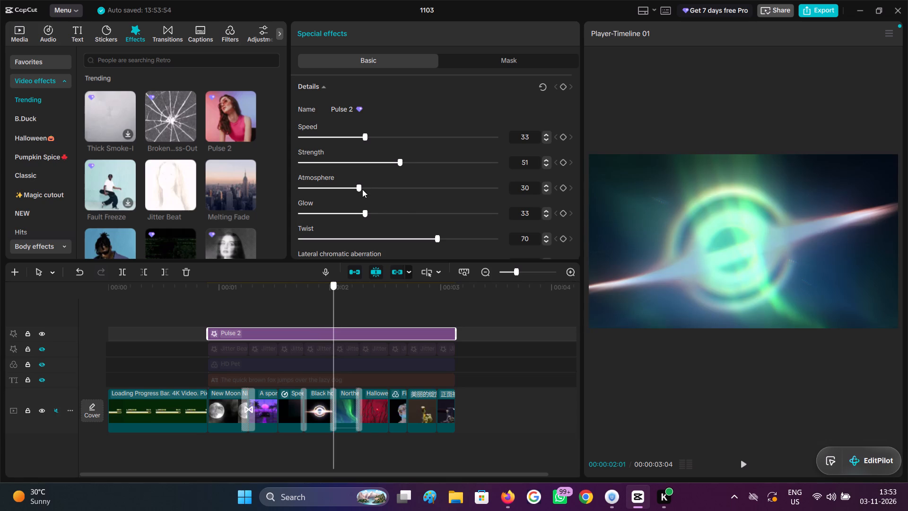
pyautogui.moveTo(362, 190); pyautogui.dragTo(402, 186)
pyautogui.moveTo(371, 213); pyautogui.dragTo(775, 212)
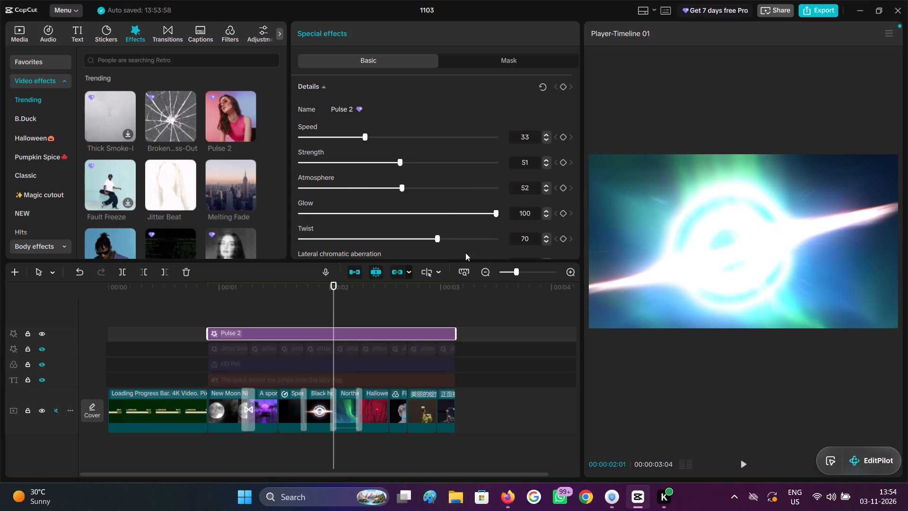
# Set Pulse 2's Twist to 58 and Lateral chromatic aberration to 43.
pyautogui.moveTo(438, 238); pyautogui.dragTo(332, 233)
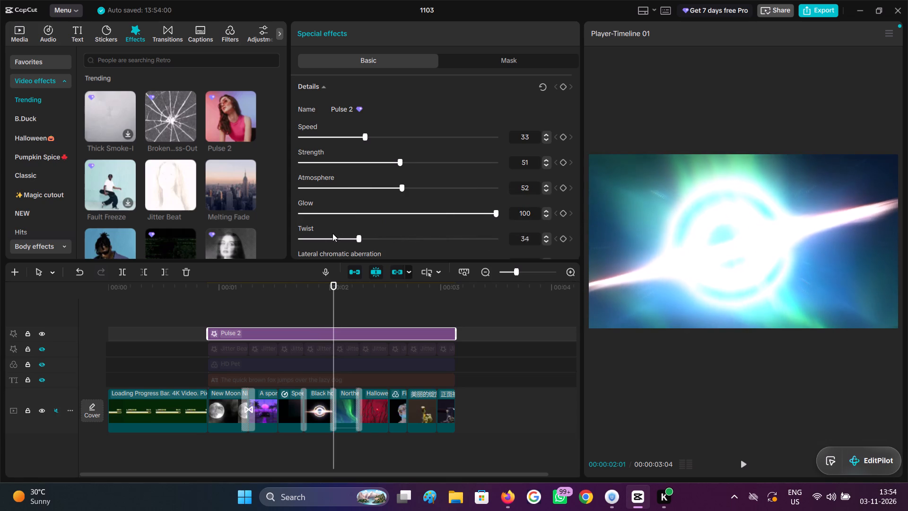
pyautogui.moveTo(332, 233); pyautogui.dragTo(414, 233)
pyautogui.scroll(-2, 407, 226)
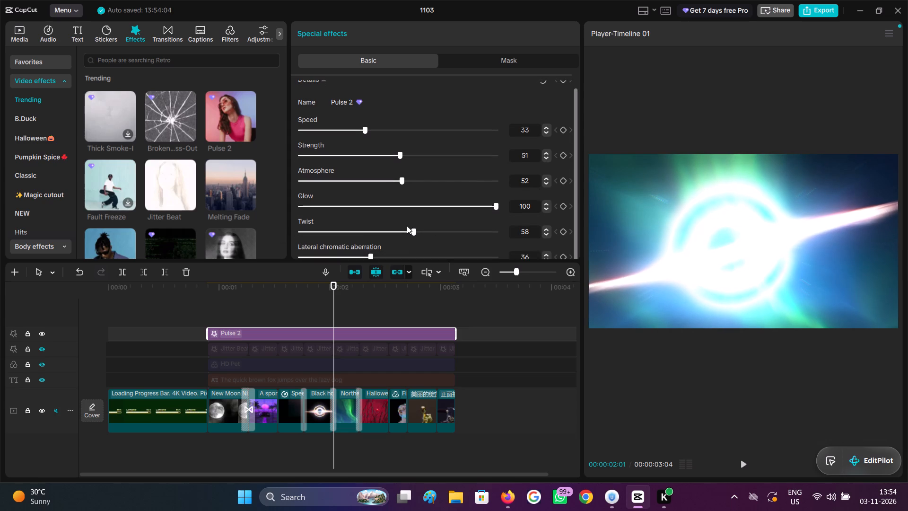
pyautogui.scroll(-2, 407, 226)
pyautogui.moveTo(370, 254); pyautogui.dragTo(393, 258)
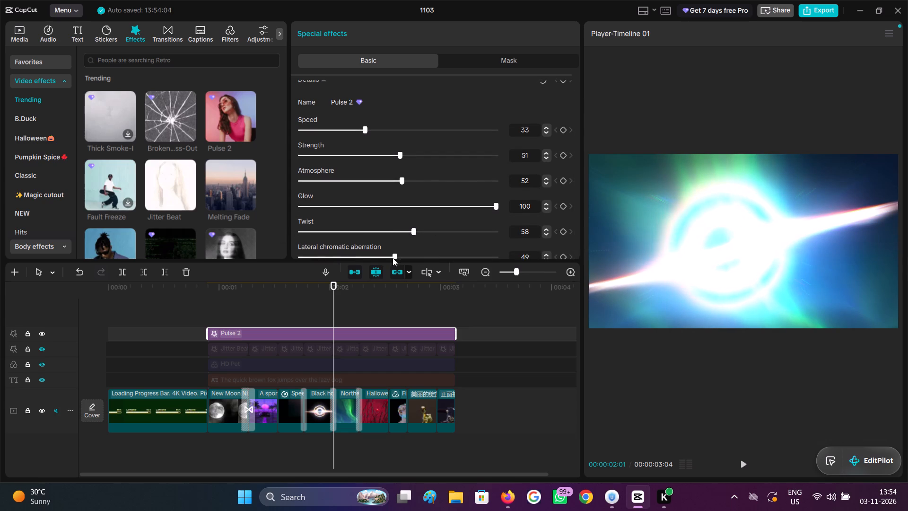
pyautogui.moveTo(393, 258); pyautogui.dragTo(383, 260)
# Show the Jitter Beat, HD Pet and text tracks again.
pyautogui.click(42, 348)
pyautogui.click(42, 367)
pyautogui.click(44, 378)
# Play the montage from just before the text starts to review the adjusted Pulse 2 effect.
pyautogui.click(199, 310)
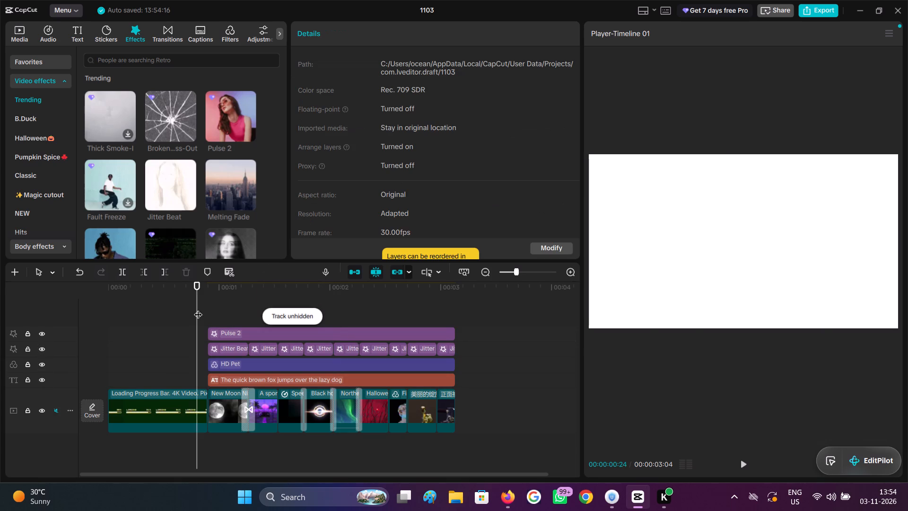
pyautogui.press('space')
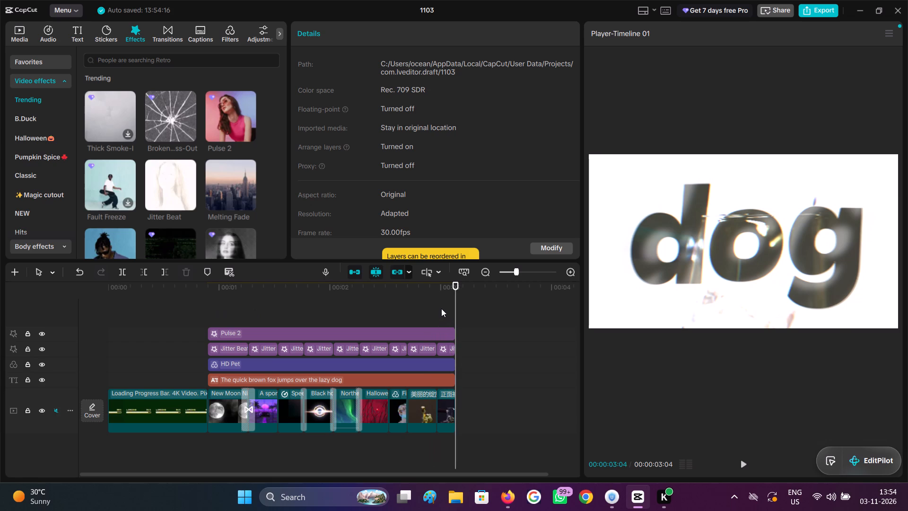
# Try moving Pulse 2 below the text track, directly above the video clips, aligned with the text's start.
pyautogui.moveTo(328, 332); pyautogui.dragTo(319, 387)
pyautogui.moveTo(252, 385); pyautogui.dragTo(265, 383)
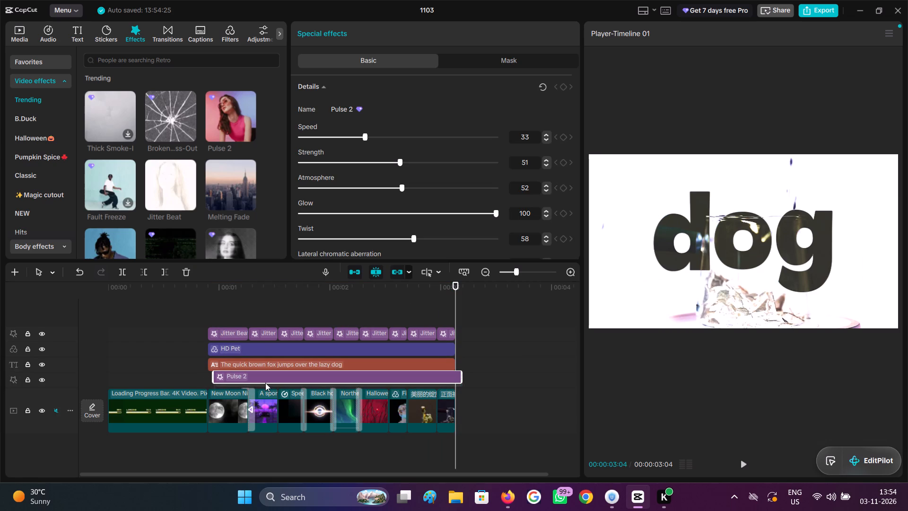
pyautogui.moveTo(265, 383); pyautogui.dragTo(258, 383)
# Play the montage from just before the text starts to review Pulse 2 beneath the text layer.
pyautogui.click(210, 305)
pyautogui.moveTo(208, 305); pyautogui.dragTo(207, 305)
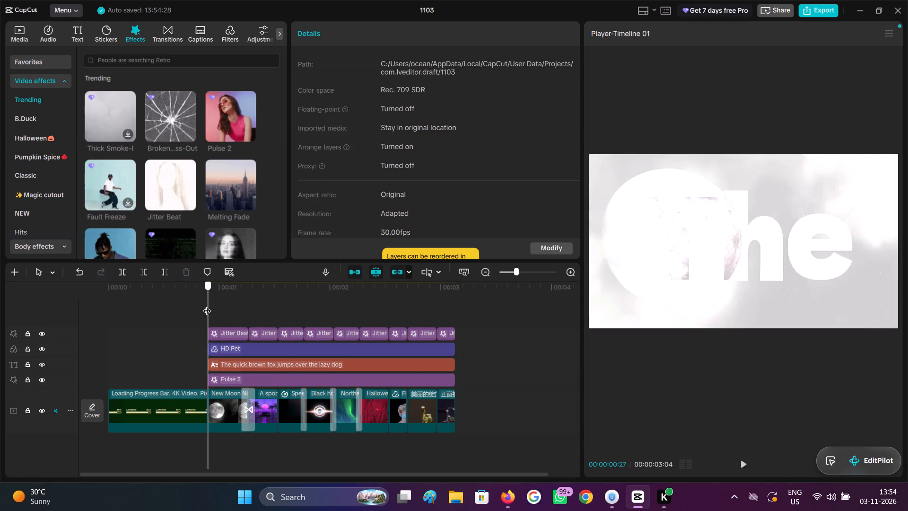
pyautogui.moveTo(207, 305); pyautogui.dragTo(191, 311)
pyautogui.press('space')
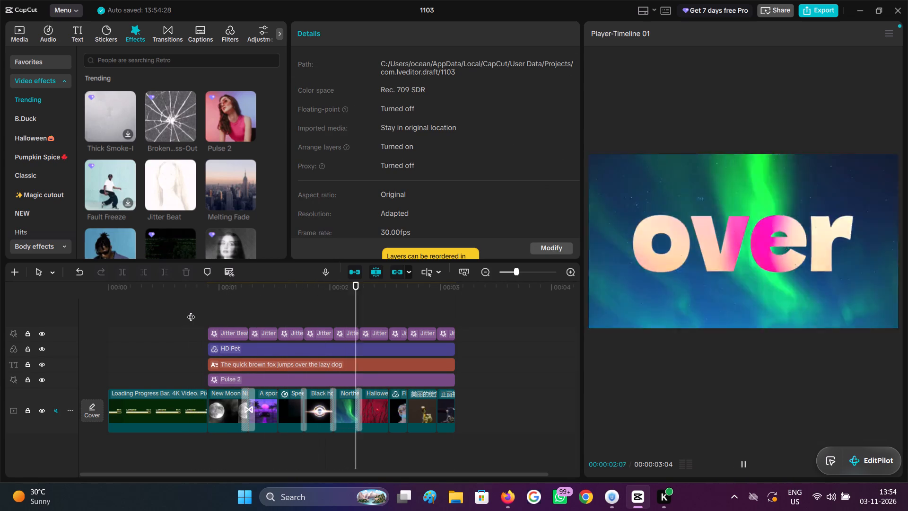
pyautogui.press('space')
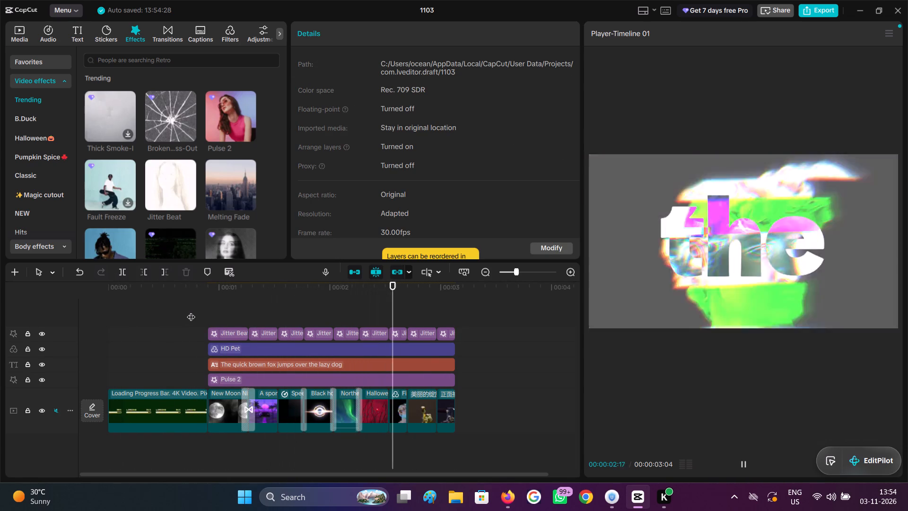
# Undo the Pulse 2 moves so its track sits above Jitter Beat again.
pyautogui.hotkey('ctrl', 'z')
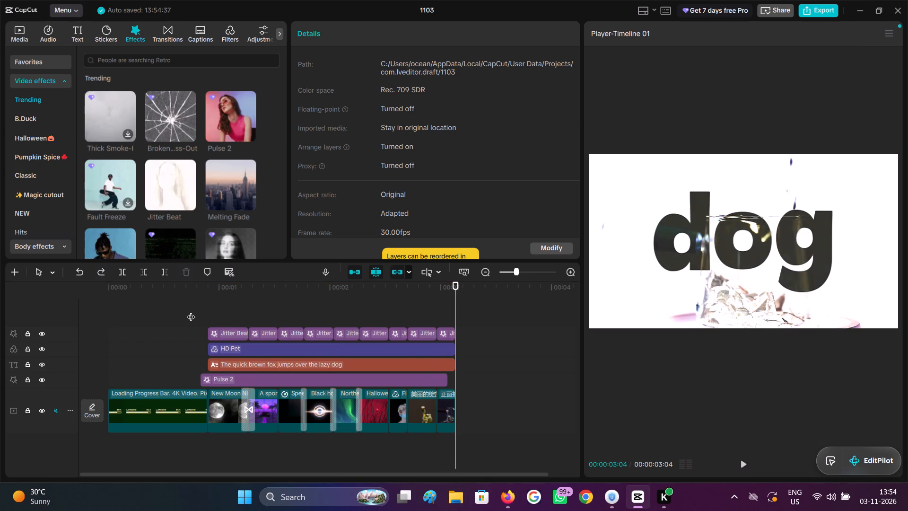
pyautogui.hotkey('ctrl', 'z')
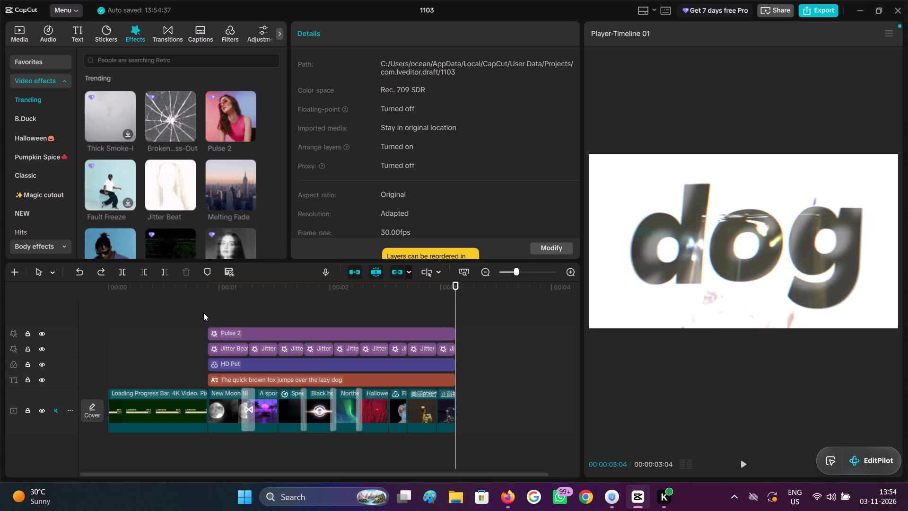
# Scrub through the "fox" and "lazy" sections to examine how the effects look over the Black hole and statue clips.
pyautogui.click(203, 312)
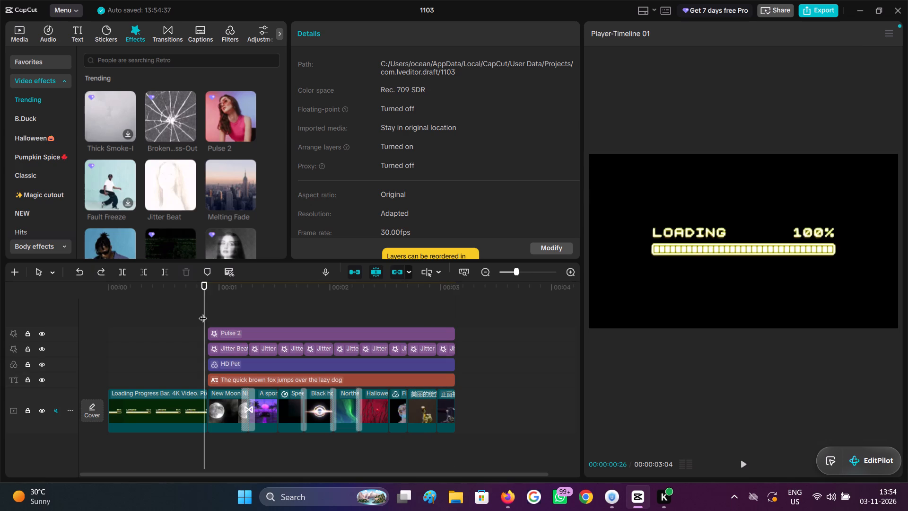
pyautogui.moveTo(203, 312); pyautogui.dragTo(301, 321)
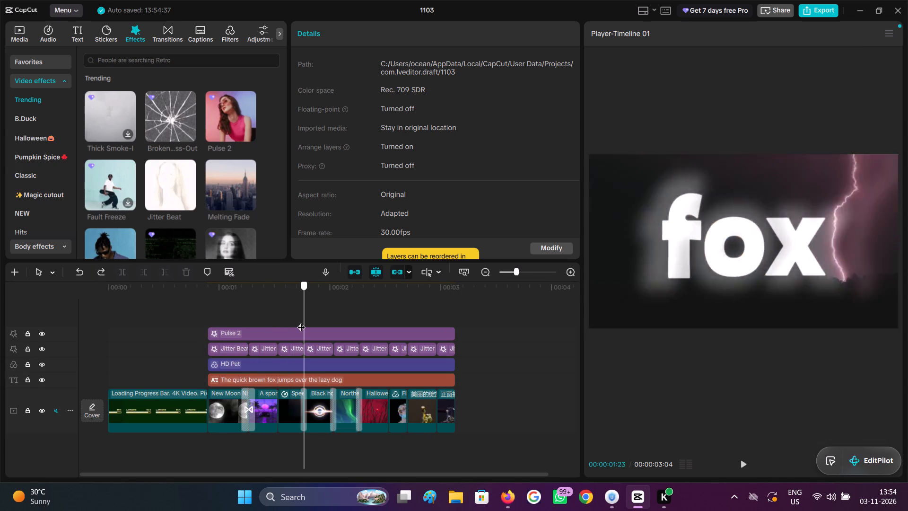
pyautogui.moveTo(301, 321); pyautogui.dragTo(314, 325)
pyautogui.keyDown('ctrl'); pyautogui.scroll(10, 320, 379); pyautogui.keyUp('ctrl')
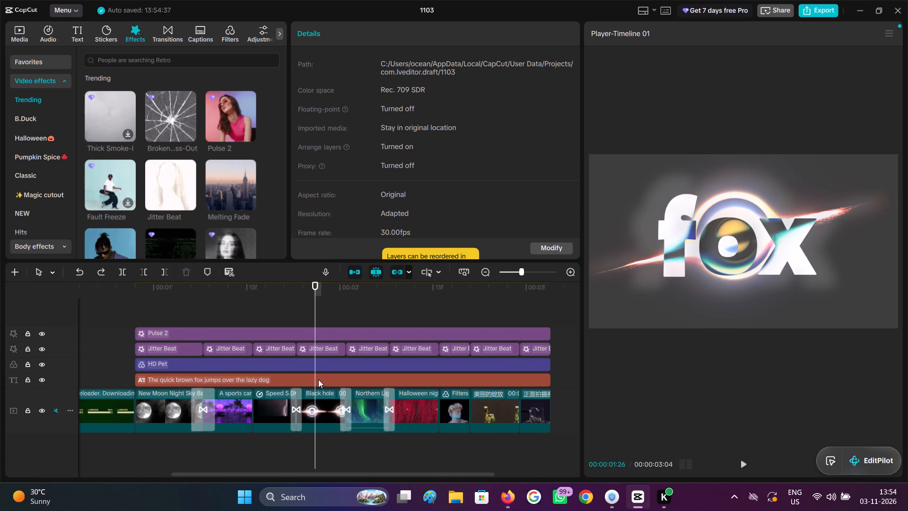
pyautogui.keyDown('ctrl'); pyautogui.scroll(5, 318, 379); pyautogui.keyUp('ctrl')
pyautogui.click(331, 410)
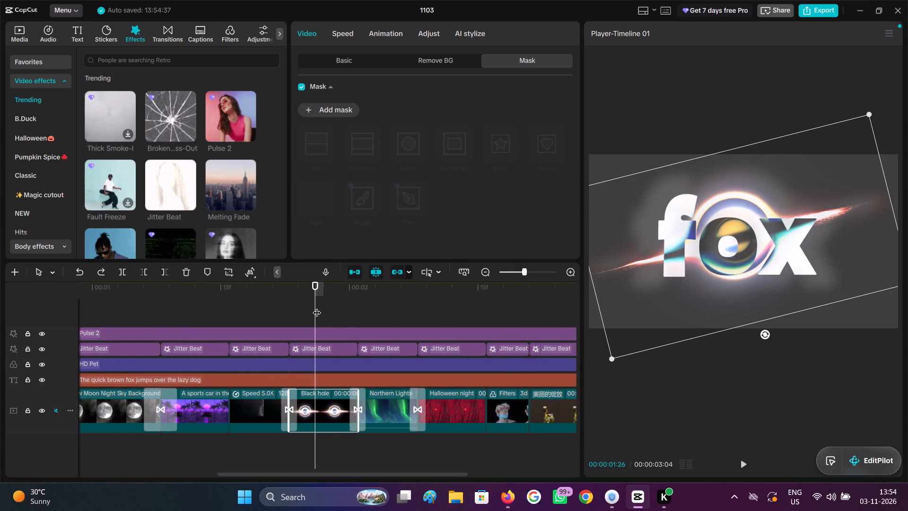
pyautogui.moveTo(316, 306); pyautogui.dragTo(485, 341)
pyautogui.keyDown('ctrl'); pyautogui.scroll(-5, 485, 341); pyautogui.keyUp('ctrl')
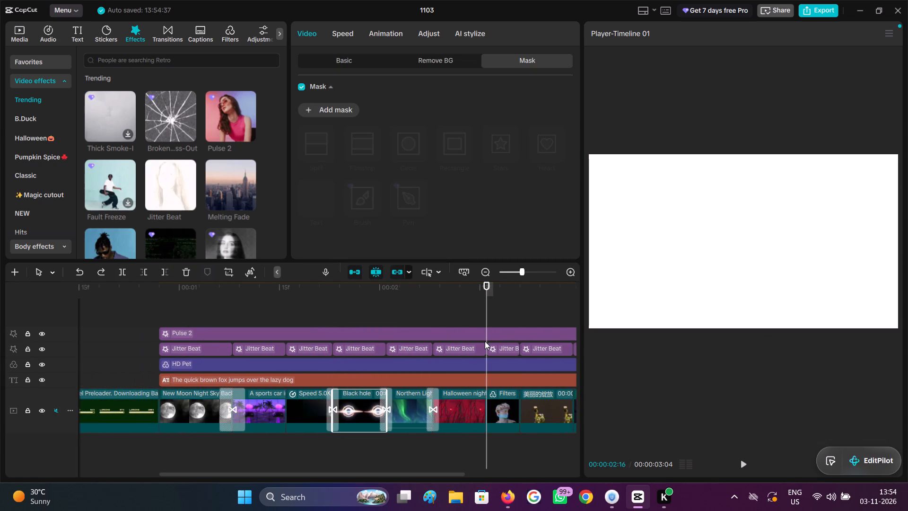
pyautogui.keyDown('ctrl'); pyautogui.scroll(-10, 485, 341); pyautogui.keyUp('ctrl')
pyautogui.moveTo(388, 315); pyautogui.dragTo(402, 321)
pyautogui.keyDown('ctrl'); pyautogui.scroll(10, 433, 388); pyautogui.keyUp('ctrl')
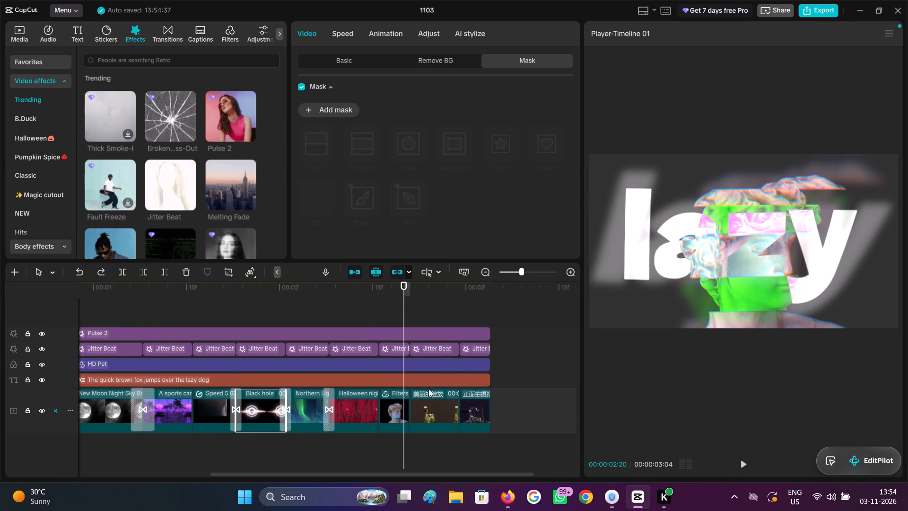
pyautogui.keyDown('ctrl'); pyautogui.scroll(2, 428, 389); pyautogui.keyUp('ctrl')
pyautogui.keyDown('ctrl'); pyautogui.scroll(-2, 128, 355); pyautogui.keyUp('ctrl')
# Hide the Pulse 2, Jitter Beat, HD Pet and text tracks, leaving only the video clips shown.
pyautogui.click(43, 336)
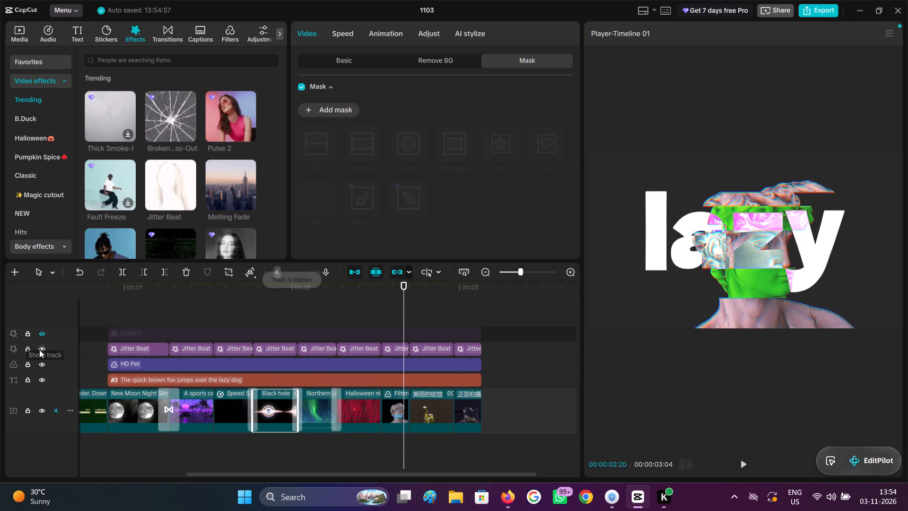
pyautogui.click(40, 351)
pyautogui.click(42, 365)
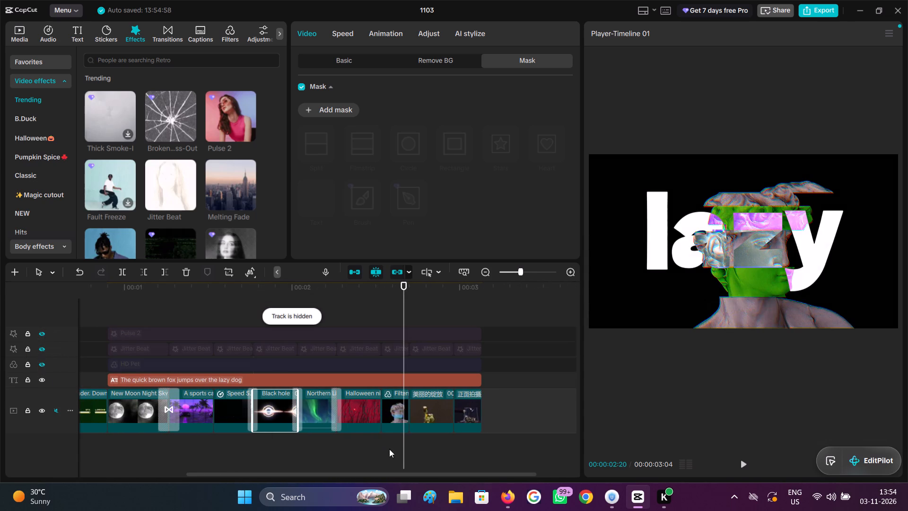
pyautogui.click(43, 380)
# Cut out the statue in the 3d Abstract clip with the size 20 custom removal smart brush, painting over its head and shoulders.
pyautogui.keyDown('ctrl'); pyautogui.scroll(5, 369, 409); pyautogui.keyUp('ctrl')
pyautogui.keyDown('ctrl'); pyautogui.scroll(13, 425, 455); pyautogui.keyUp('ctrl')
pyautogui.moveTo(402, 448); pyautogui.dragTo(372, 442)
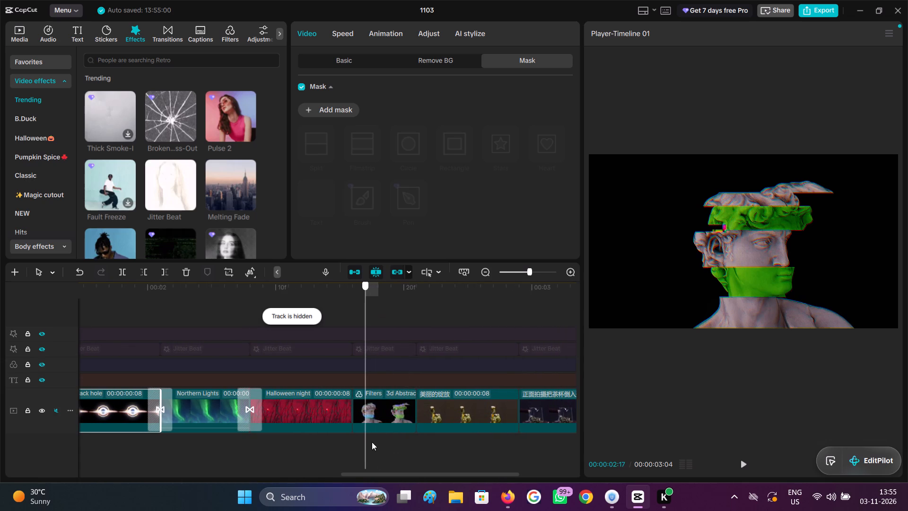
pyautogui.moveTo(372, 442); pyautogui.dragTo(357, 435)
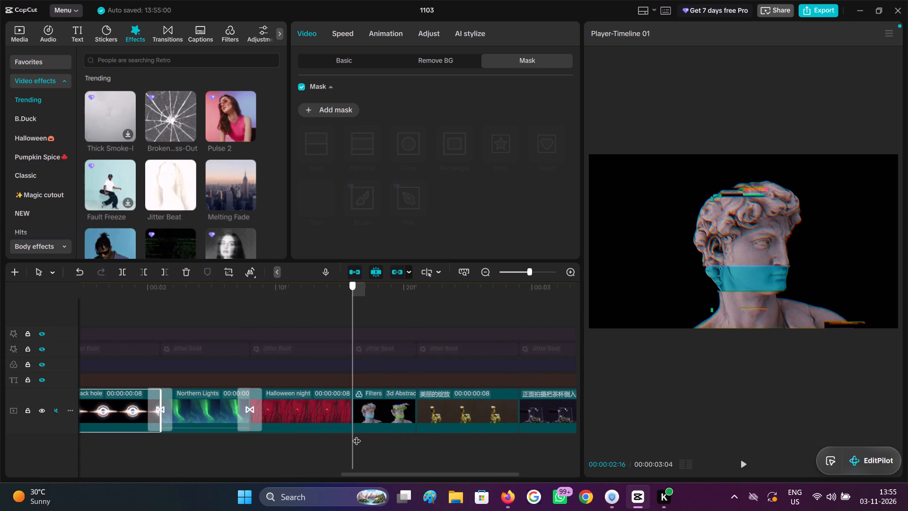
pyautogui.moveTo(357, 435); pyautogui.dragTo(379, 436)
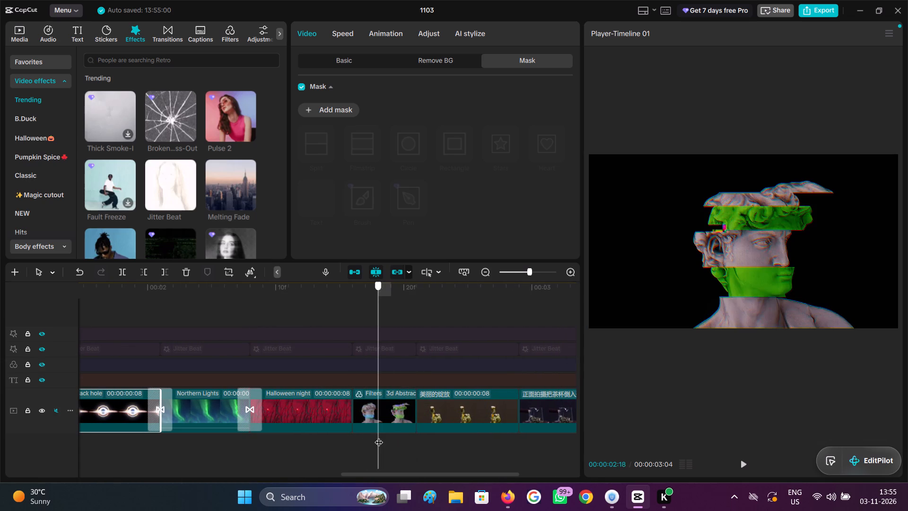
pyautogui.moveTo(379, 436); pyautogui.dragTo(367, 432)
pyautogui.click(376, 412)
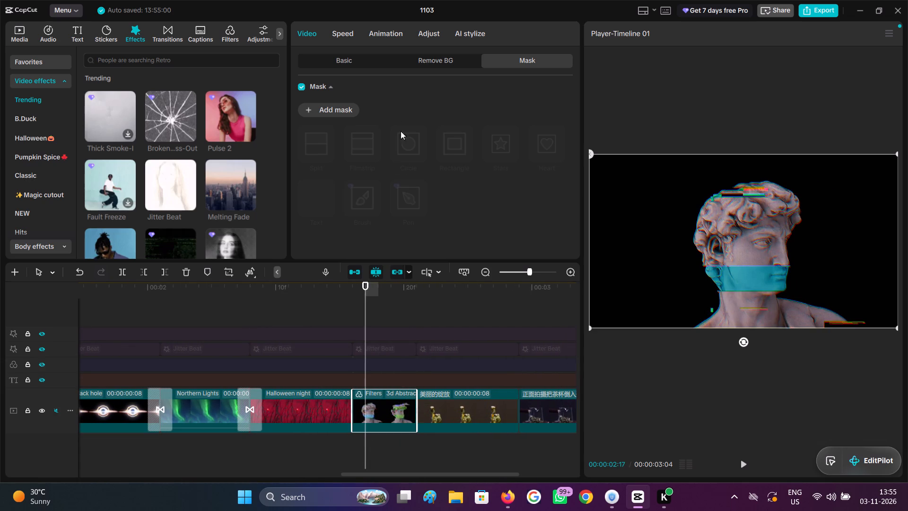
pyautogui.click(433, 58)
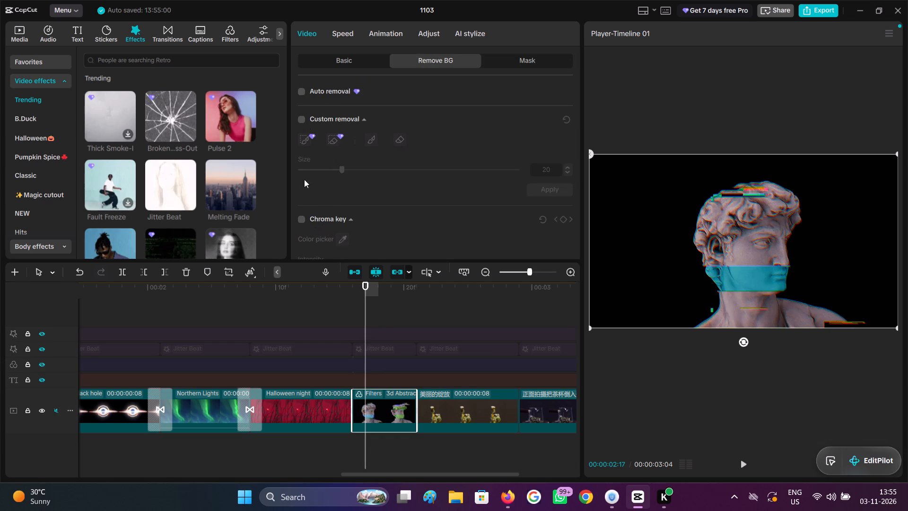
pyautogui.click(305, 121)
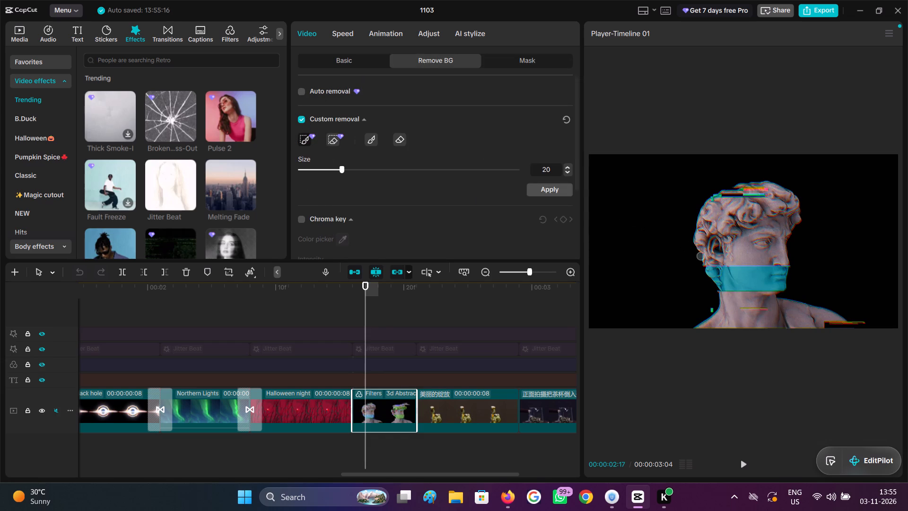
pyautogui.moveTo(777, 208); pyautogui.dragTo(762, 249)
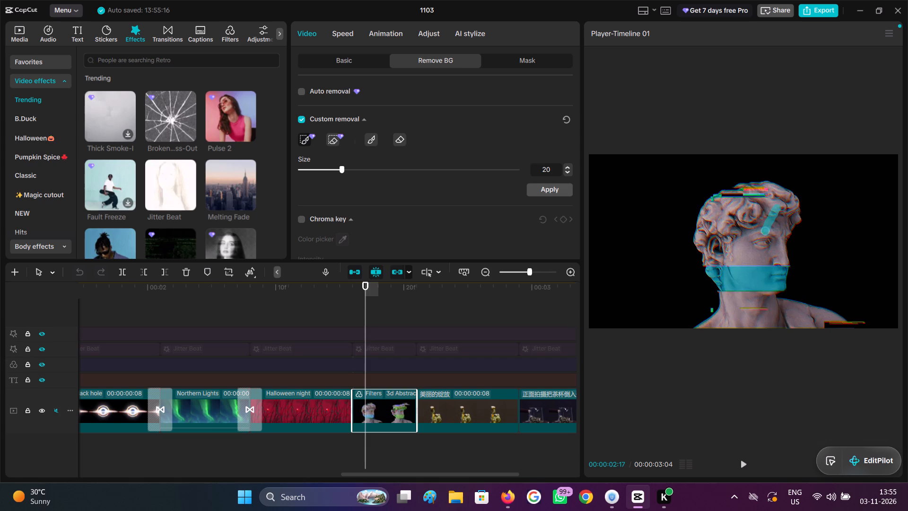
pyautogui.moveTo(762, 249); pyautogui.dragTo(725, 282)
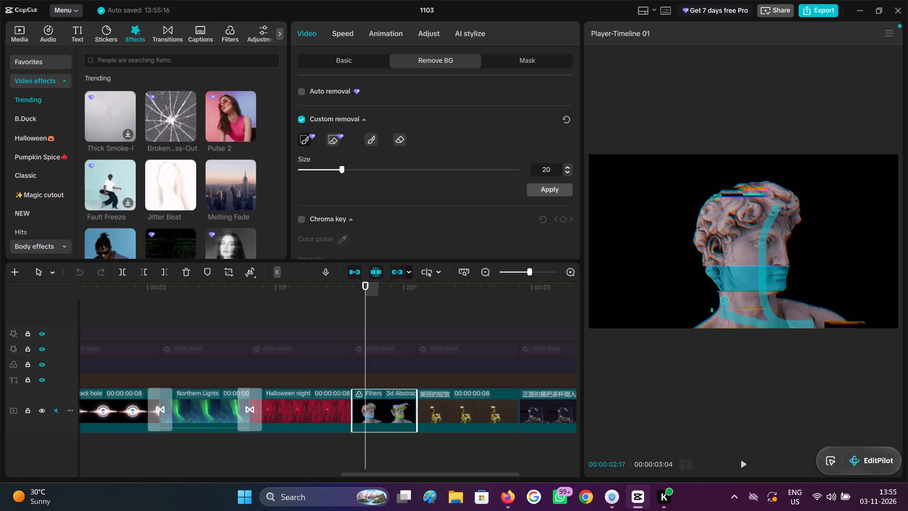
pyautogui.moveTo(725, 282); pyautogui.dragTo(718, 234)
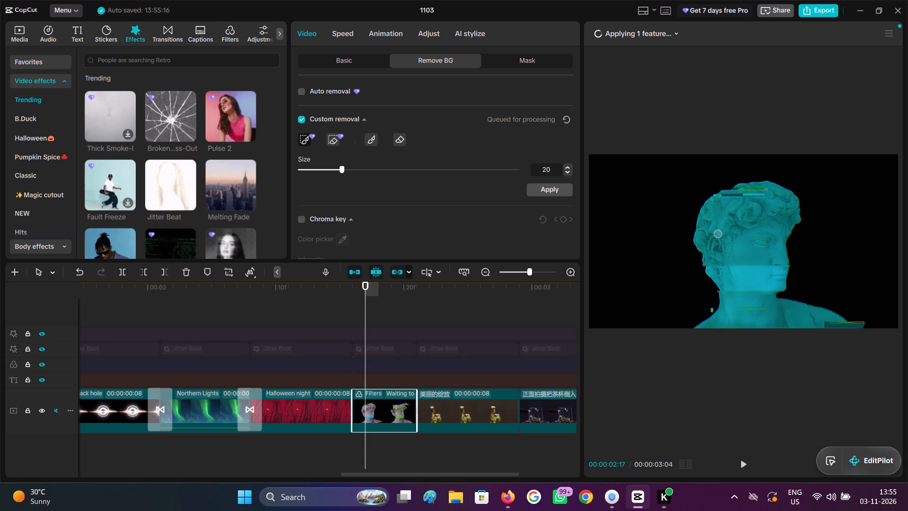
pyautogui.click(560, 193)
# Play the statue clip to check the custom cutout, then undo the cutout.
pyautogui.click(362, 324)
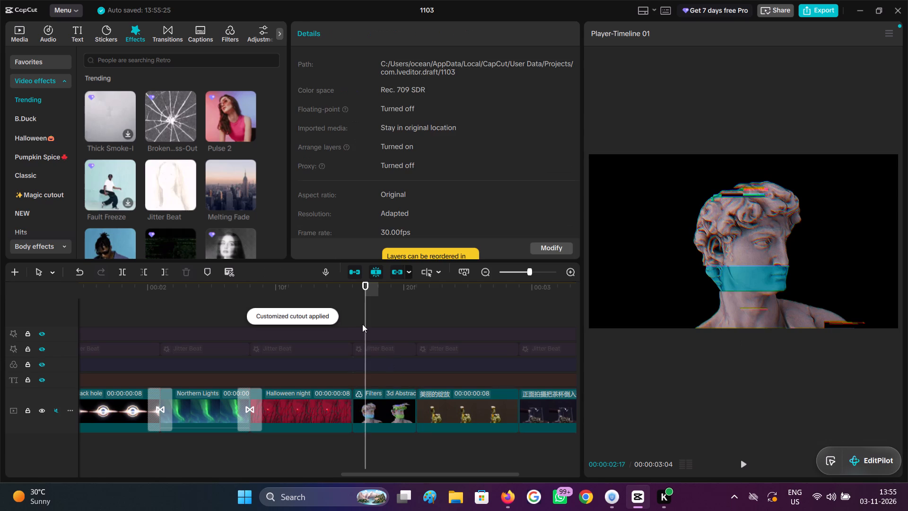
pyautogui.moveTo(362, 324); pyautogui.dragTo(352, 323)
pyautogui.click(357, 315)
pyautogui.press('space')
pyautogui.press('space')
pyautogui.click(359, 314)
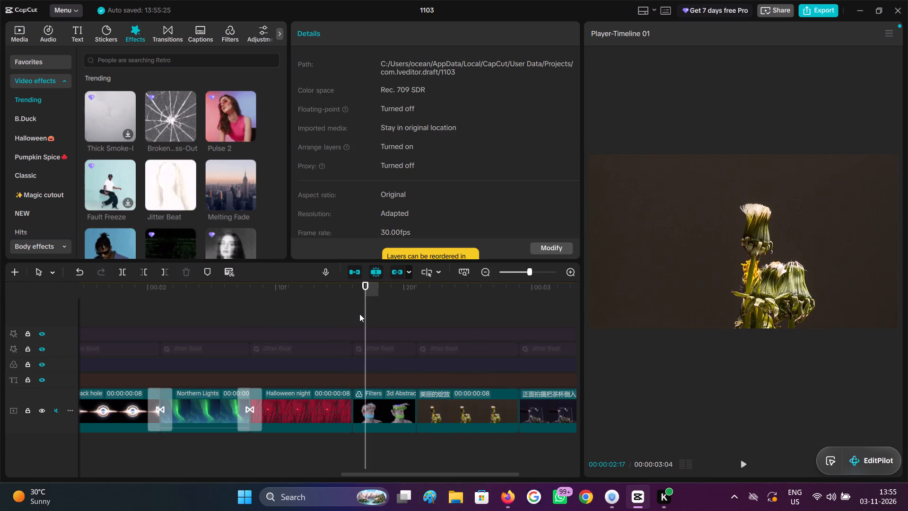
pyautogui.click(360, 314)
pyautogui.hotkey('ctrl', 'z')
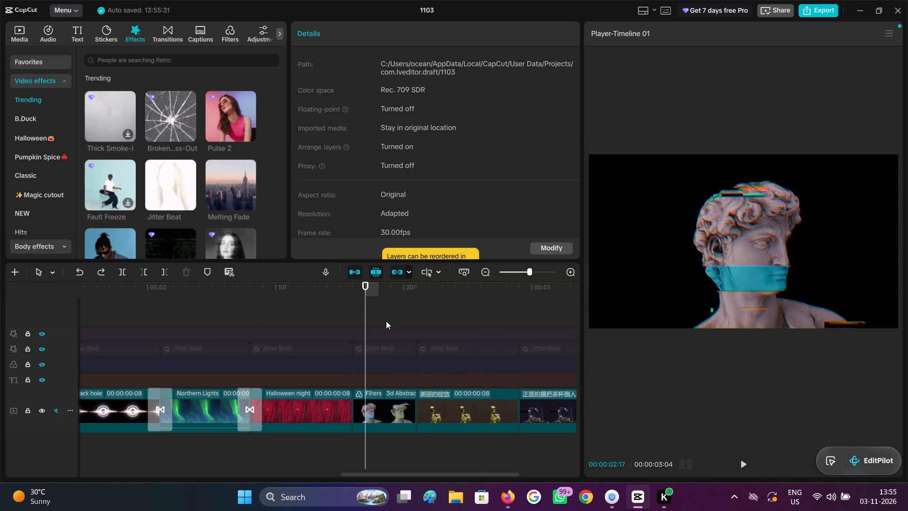
# Unhide the Pulse 2, Jitter Beat, HD Pet and text tracks.
pyautogui.keyDown('ctrl'); pyautogui.scroll(-14, 386, 321); pyautogui.keyUp('ctrl')
pyautogui.keyDown('ctrl'); pyautogui.scroll(-9, 227, 307); pyautogui.keyUp('ctrl')
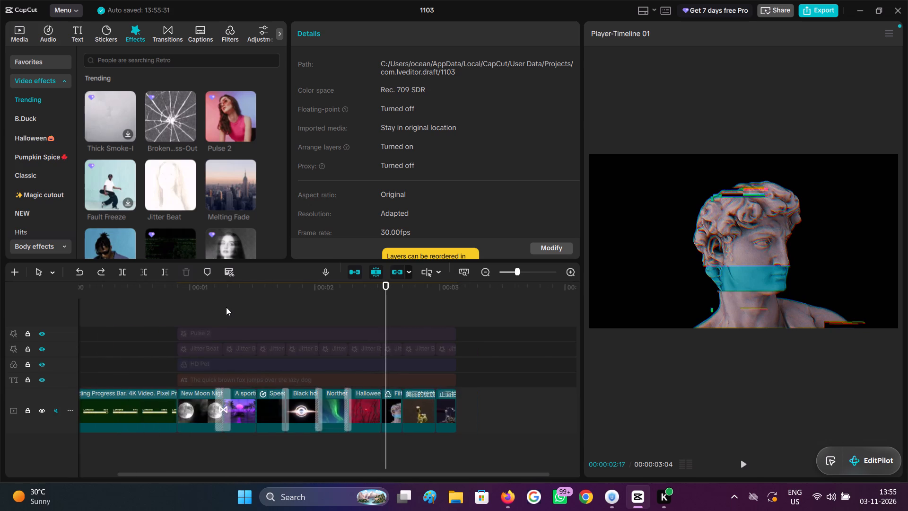
pyautogui.keyDown('ctrl'); pyautogui.scroll(-5, 226, 307); pyautogui.keyUp('ctrl')
pyautogui.click(48, 336)
pyautogui.click(41, 349)
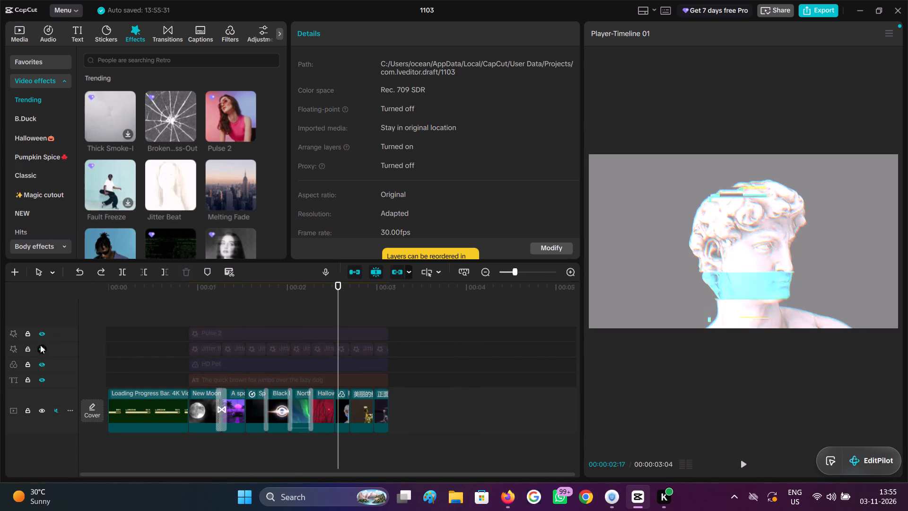
pyautogui.click(40, 338)
pyautogui.click(44, 365)
pyautogui.click(44, 379)
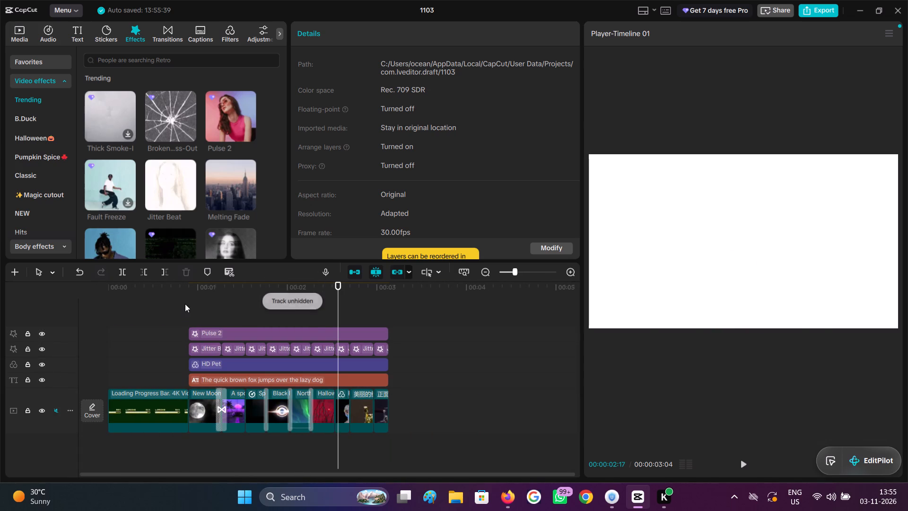
# Play part of the Loading Progress Bar clip at the start of the montage to review it.
pyautogui.click(185, 303)
pyautogui.moveTo(185, 303); pyautogui.dragTo(87, 331)
pyautogui.click(141, 369)
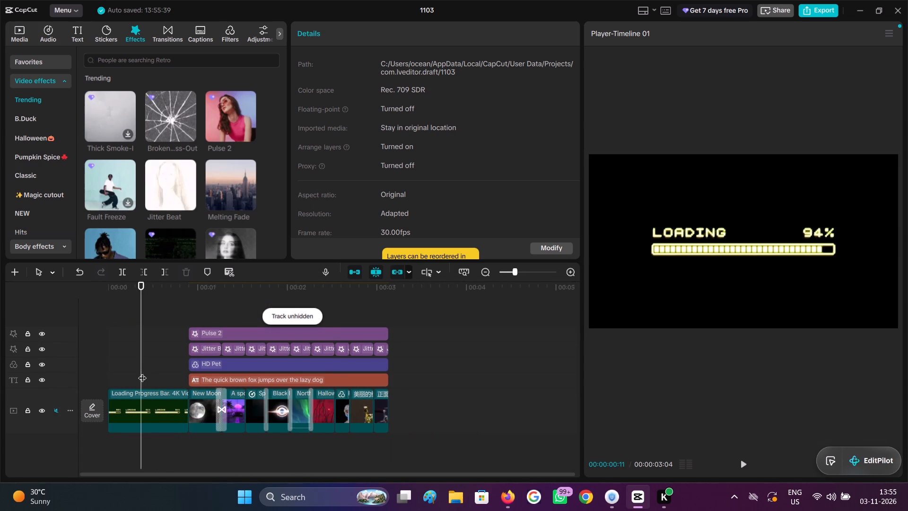
pyautogui.press('space')
pyautogui.press('space')
pyautogui.click(149, 399)
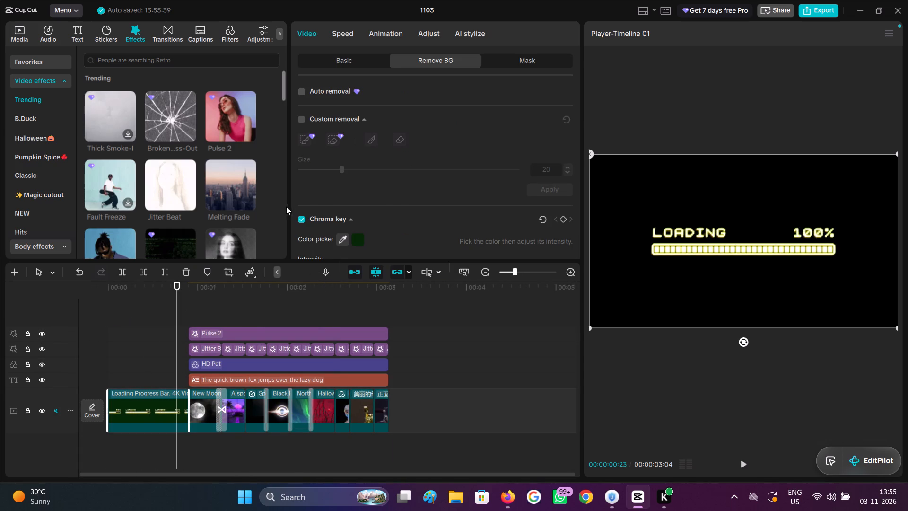
pyautogui.click(157, 368)
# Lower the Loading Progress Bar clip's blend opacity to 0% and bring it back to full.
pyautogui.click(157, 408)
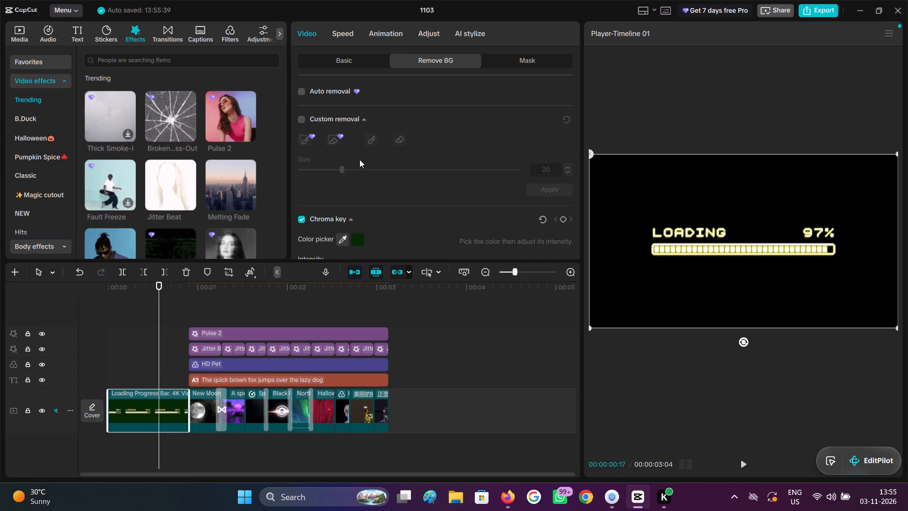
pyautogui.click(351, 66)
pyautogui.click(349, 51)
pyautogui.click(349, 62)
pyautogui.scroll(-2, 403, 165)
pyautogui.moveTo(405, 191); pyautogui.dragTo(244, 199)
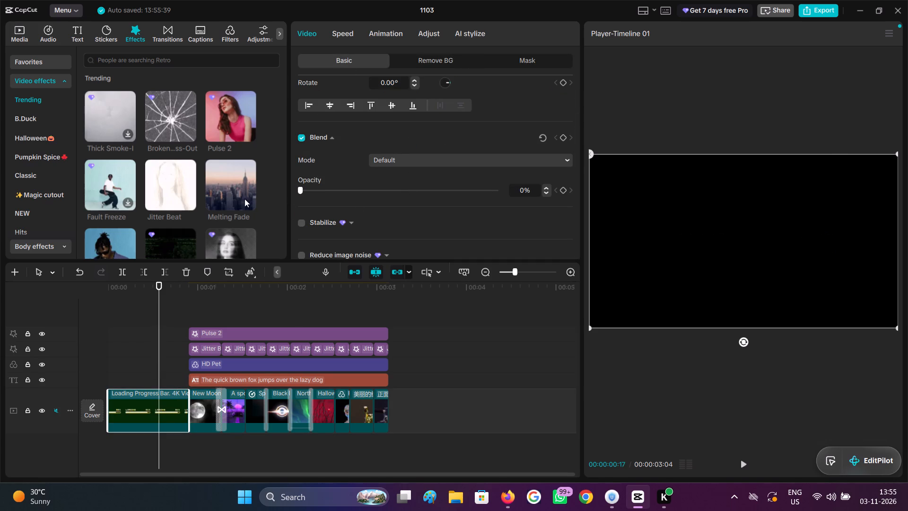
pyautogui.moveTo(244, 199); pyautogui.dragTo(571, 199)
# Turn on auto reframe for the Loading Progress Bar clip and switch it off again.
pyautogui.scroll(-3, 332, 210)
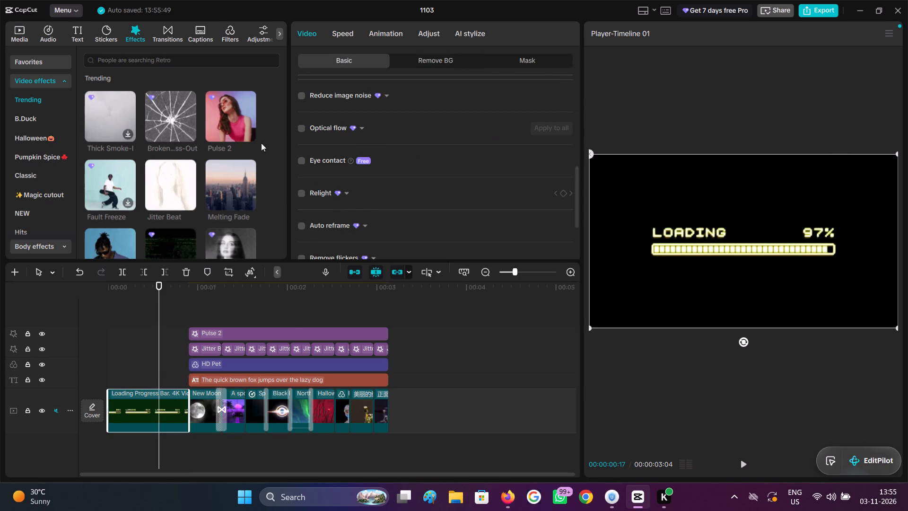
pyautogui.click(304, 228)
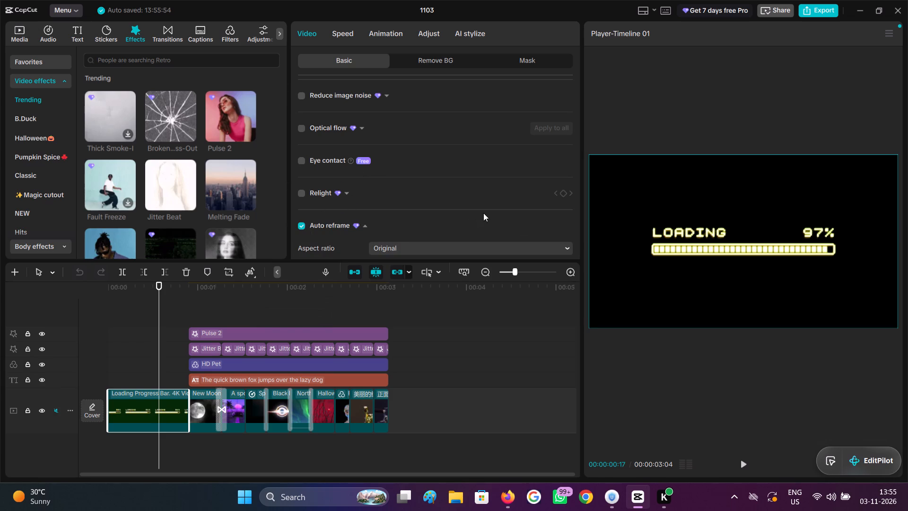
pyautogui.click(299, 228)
# Apply optical flow at 60 fps to the Loading Progress Bar clip and change the project's frame rate to match.
pyautogui.click(303, 127)
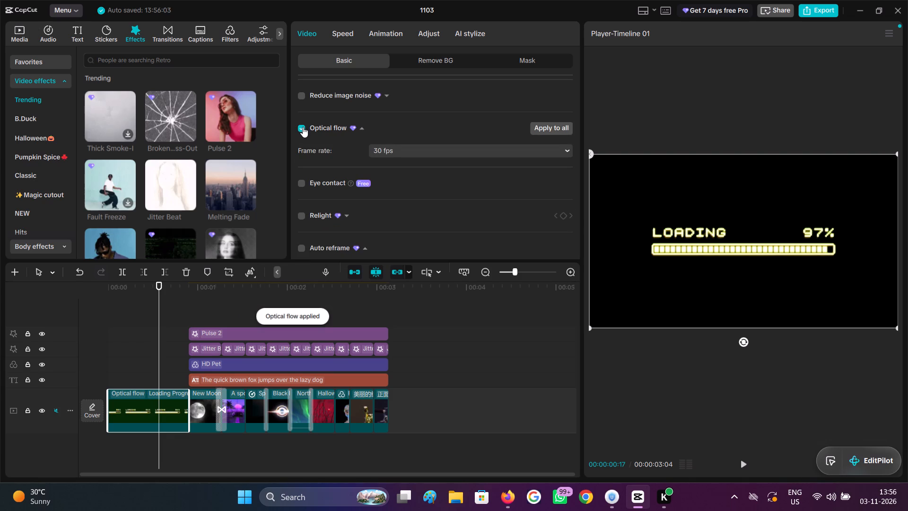
pyautogui.click(390, 152)
pyautogui.click(387, 204)
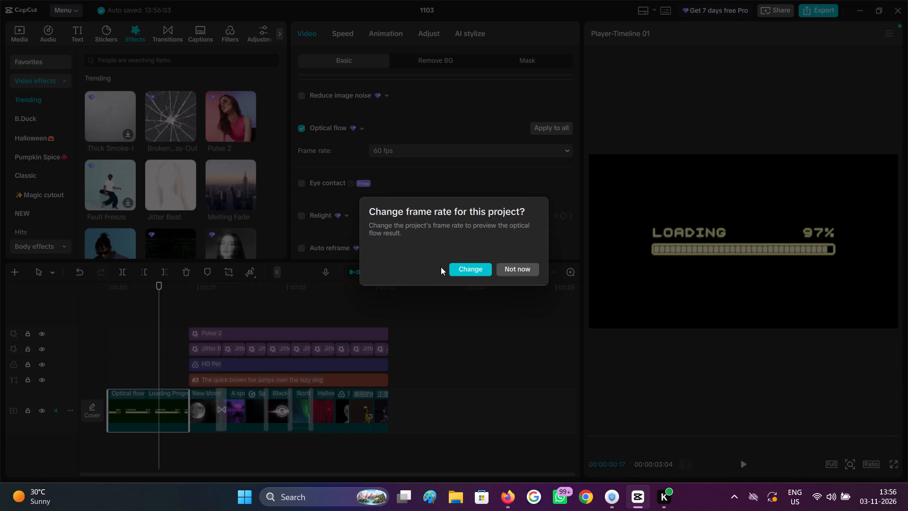
pyautogui.click(455, 269)
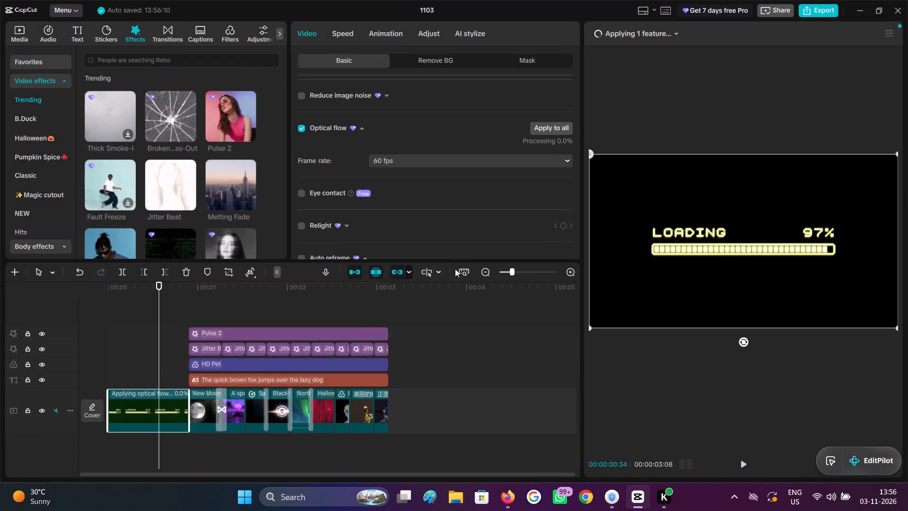